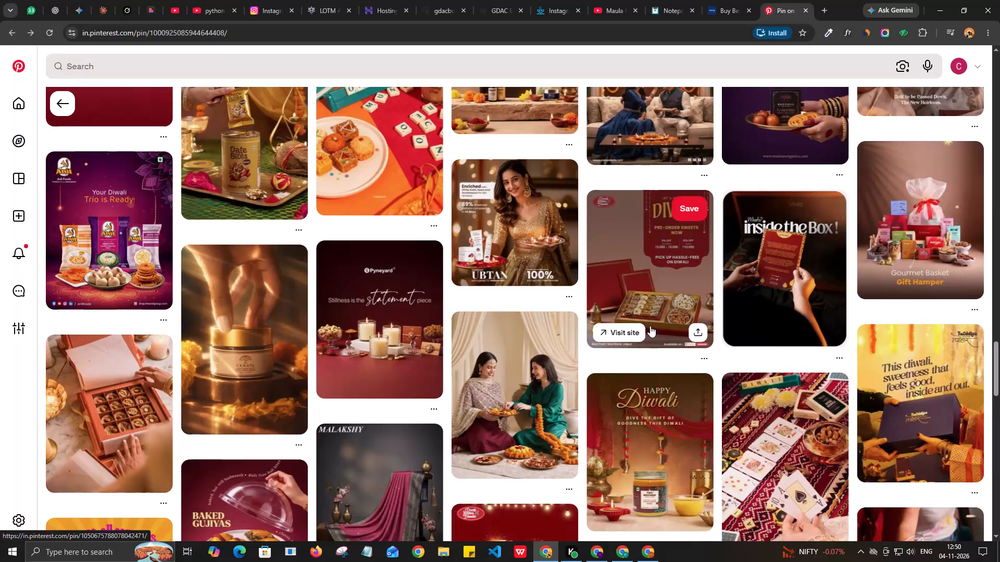
Switch to the store's browser window and review the About Us page and its header navigation.
scroll(640, 314, down, 1)
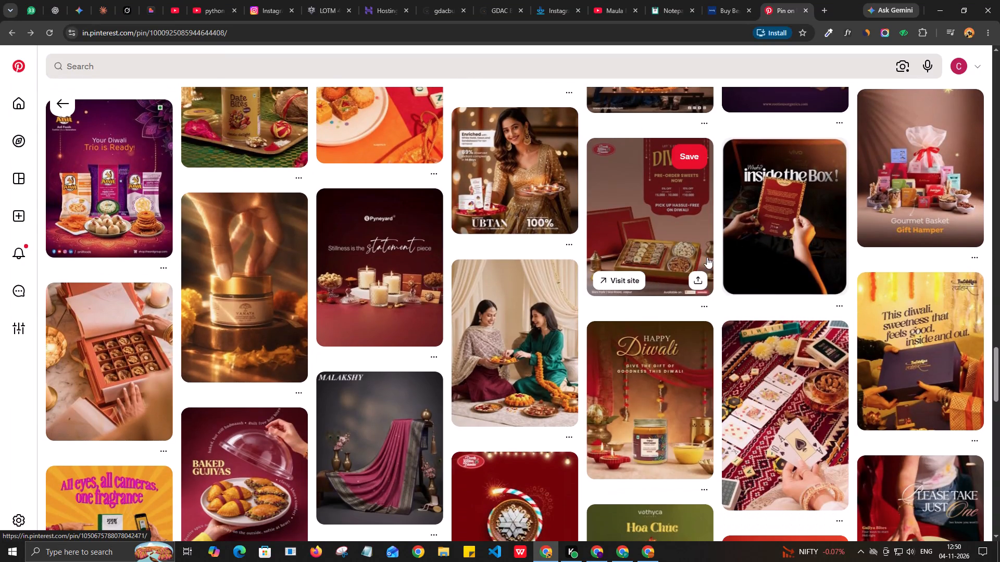
click(601, 556)
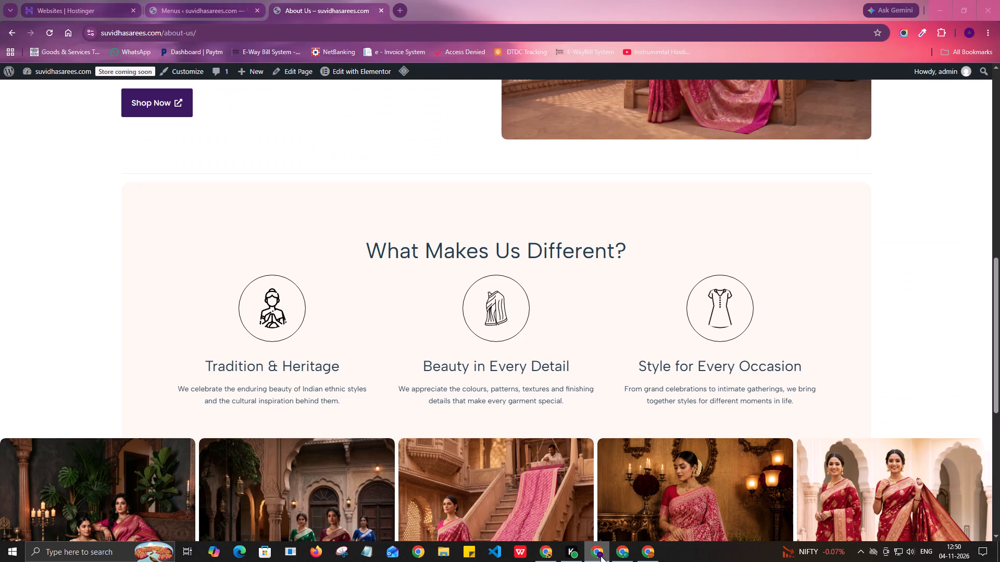
scroll(701, 330, down, 4)
scroll(698, 333, up, 7)
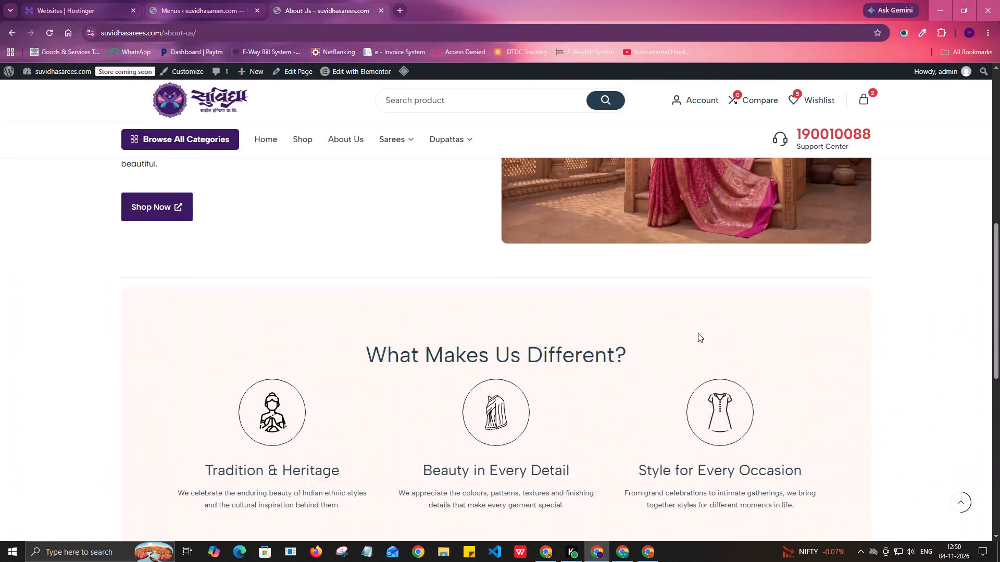
scroll(698, 333, up, 2)
click(217, 2)
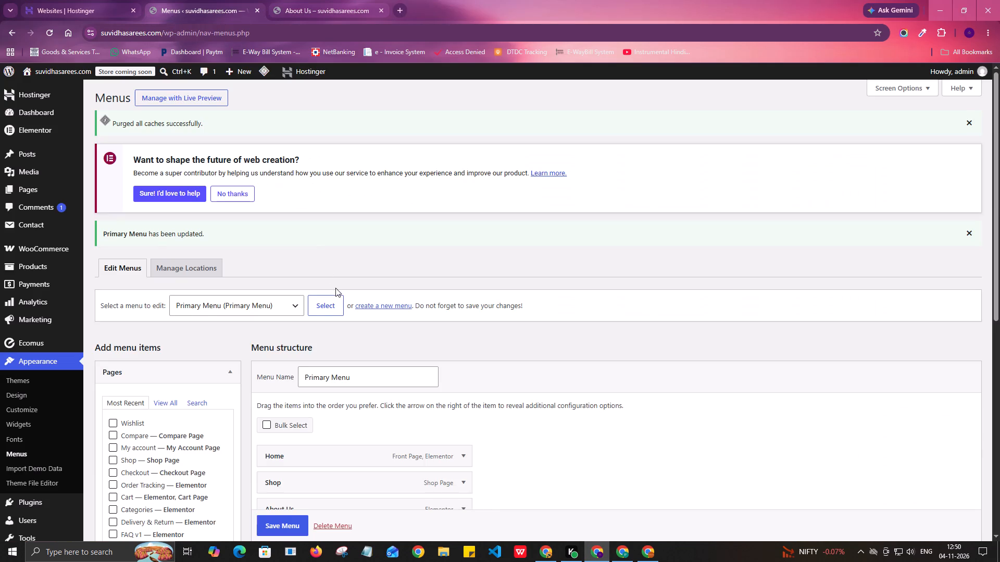
scroll(335, 288, down, 5)
click(311, 8)
scroll(362, 132, up, 4)
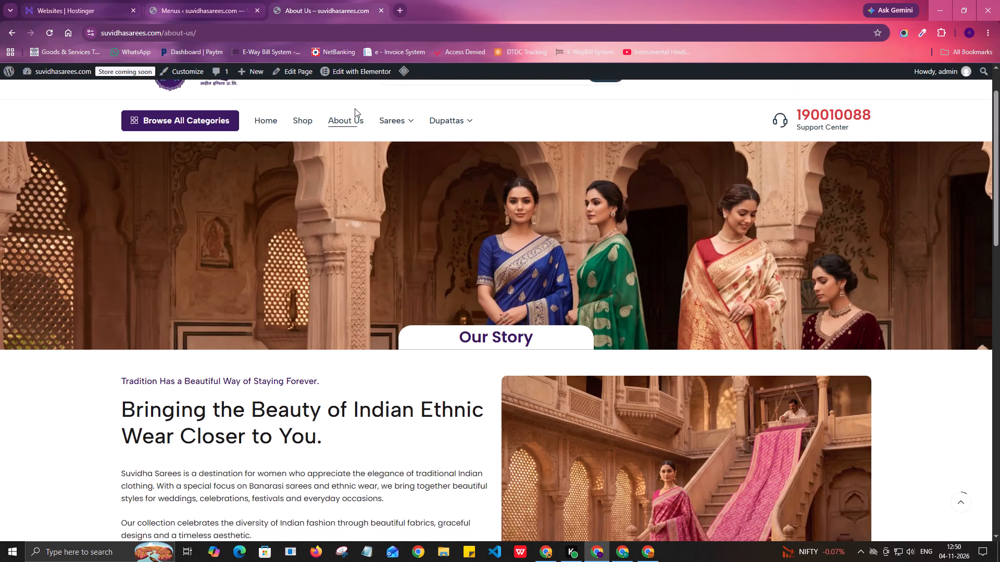
scroll(355, 108, up, 5)
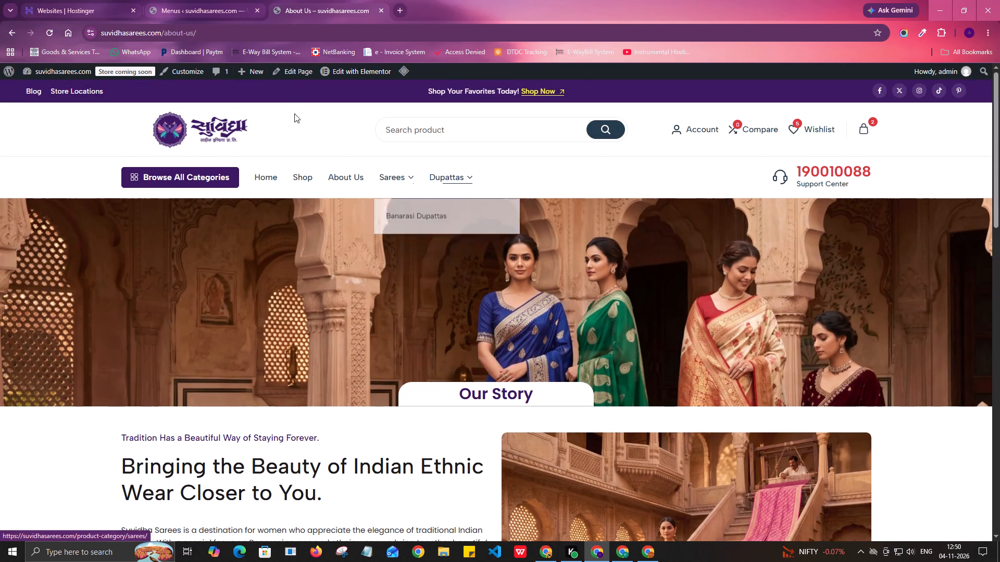
Remove the parent Sarees category item from the Primary Menu structure, keeping its sub items.
click(208, 3)
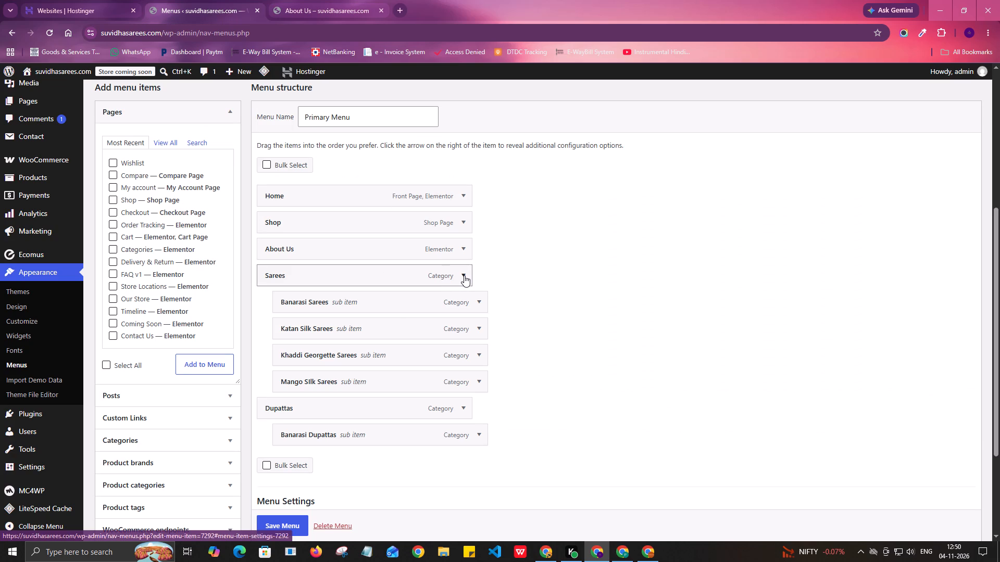
drag(420, 298, 397, 298)
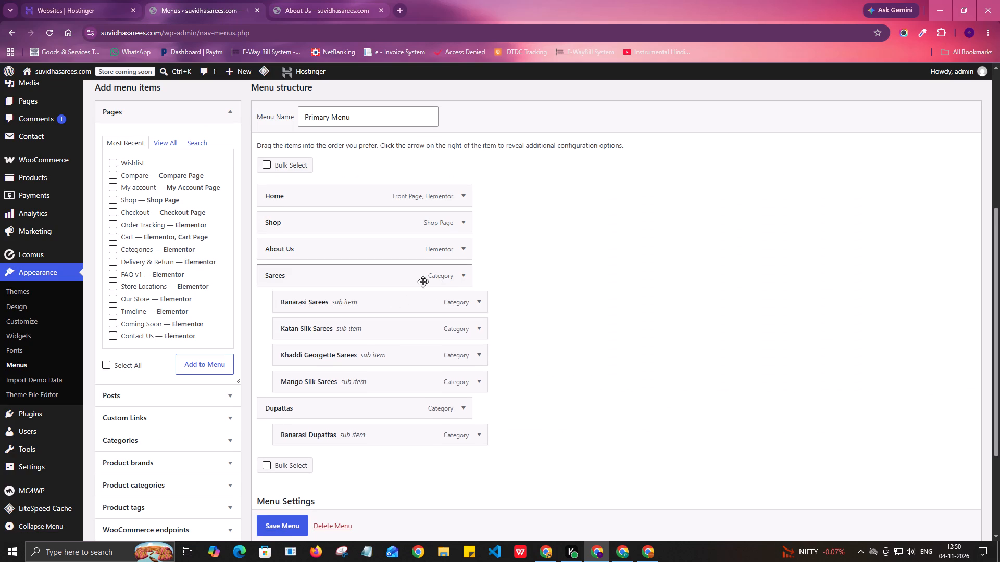
click(463, 275)
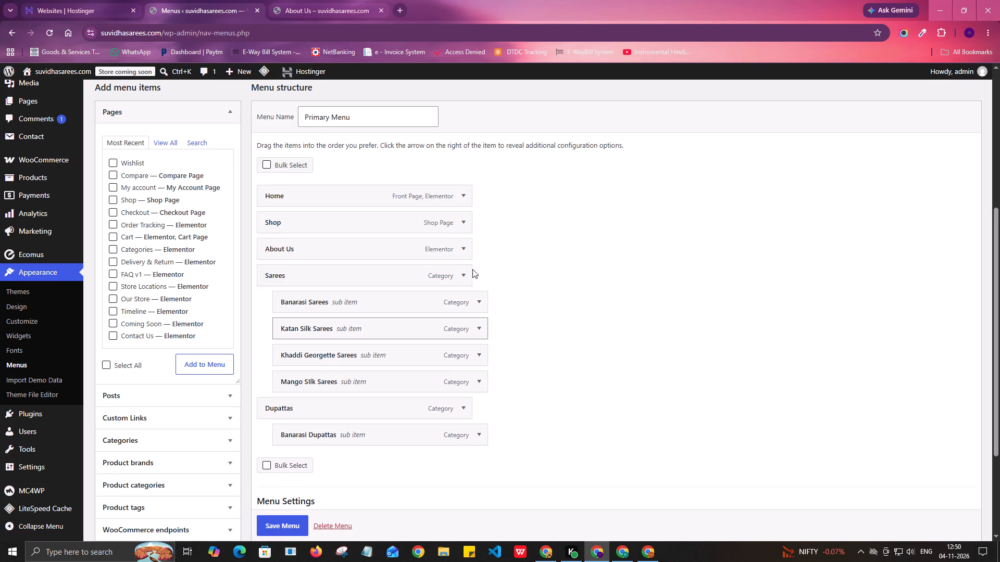
click(464, 273)
click(271, 431)
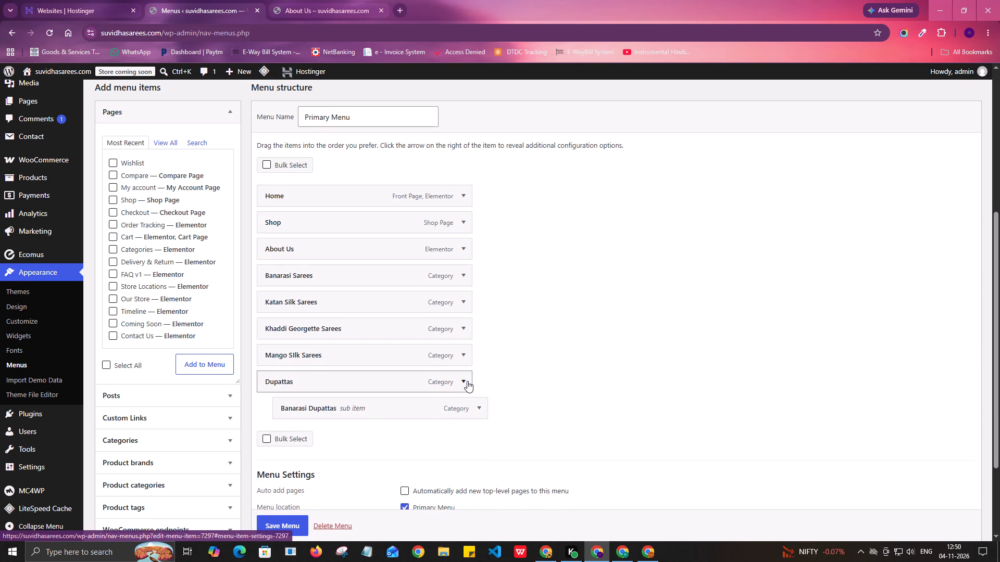
Remove the parent Dupattas category item from the Primary Menu, keeping Banarasi Dupattas, and save the menu.
click(467, 381)
scroll(379, 427, down, 2)
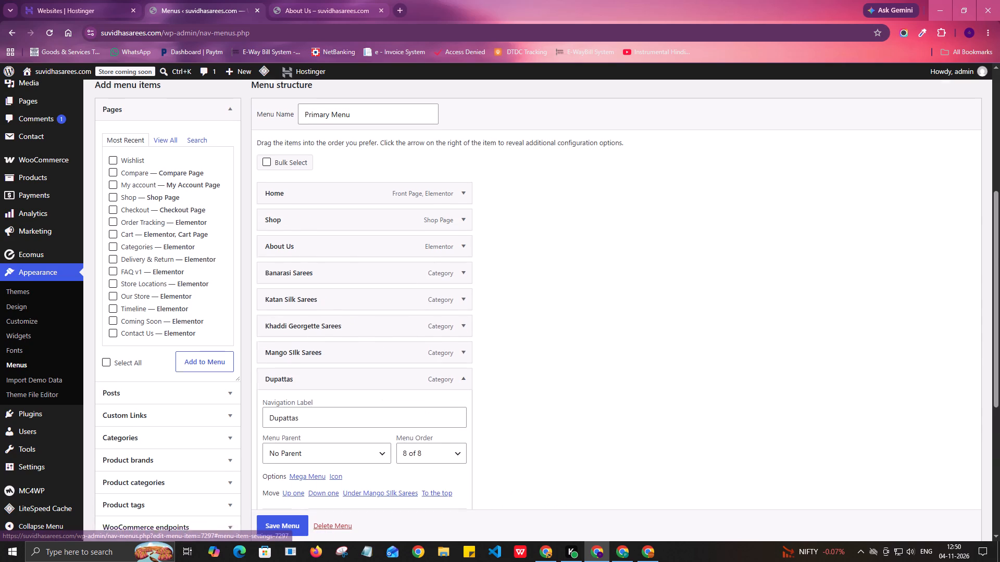
scroll(379, 427, down, 1)
click(274, 382)
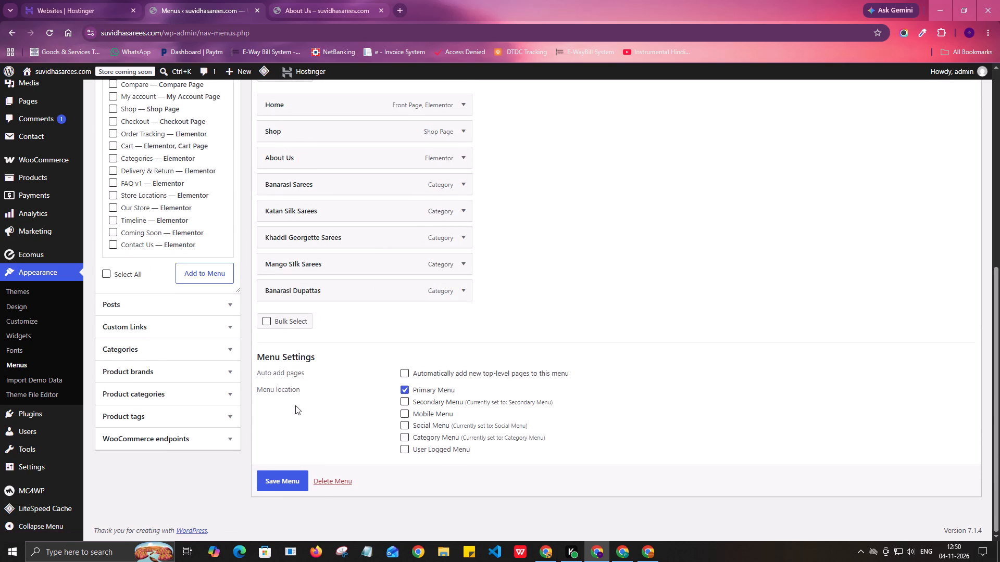
click(289, 476)
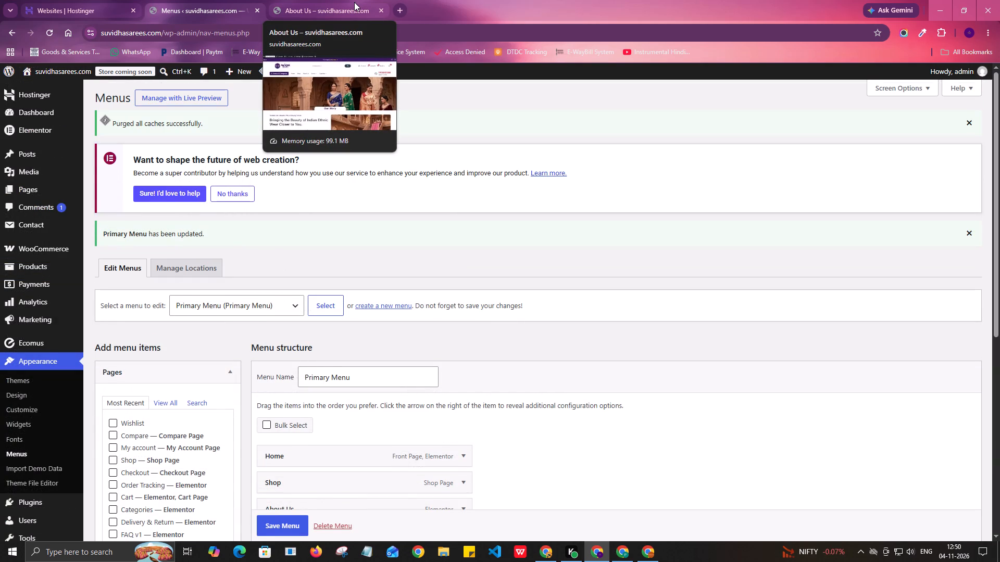
Reload the storefront and check the Banarasi, Katan Silk, Khaddi Georgette and Mango Silk Sarees and Banarasi Dupattas pages from the header navigation.
click(354, 2)
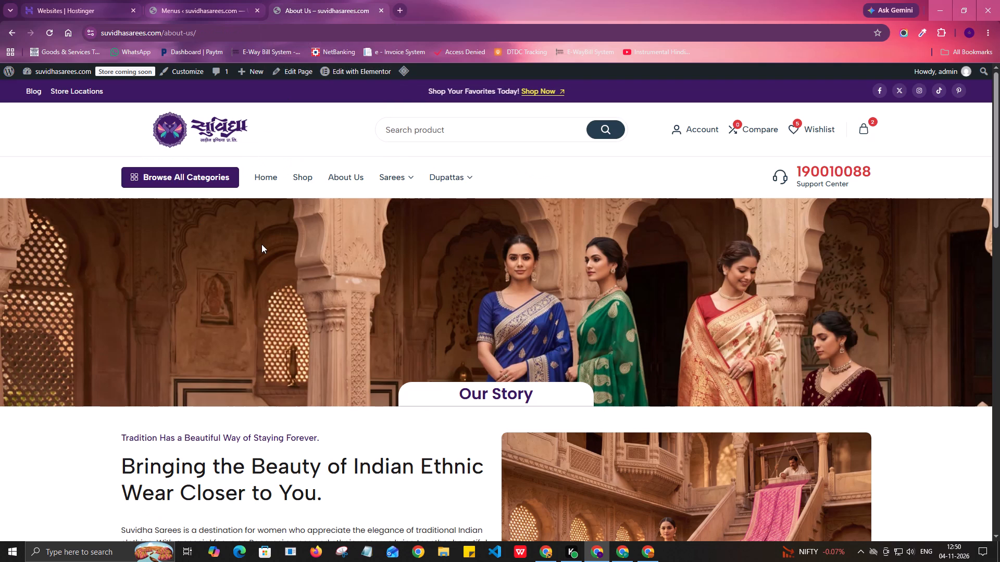
key(ctrl+shift+r)
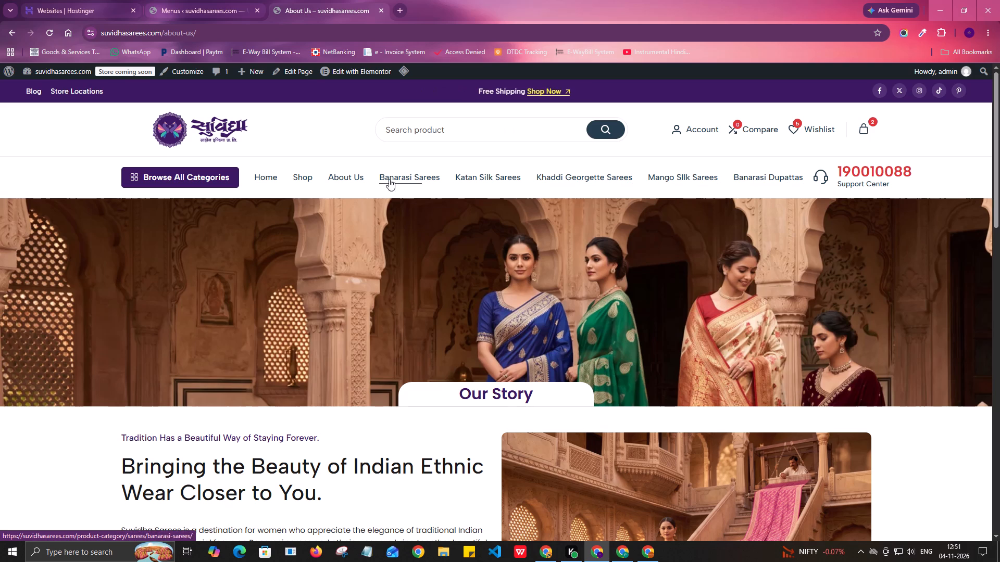
click(419, 179)
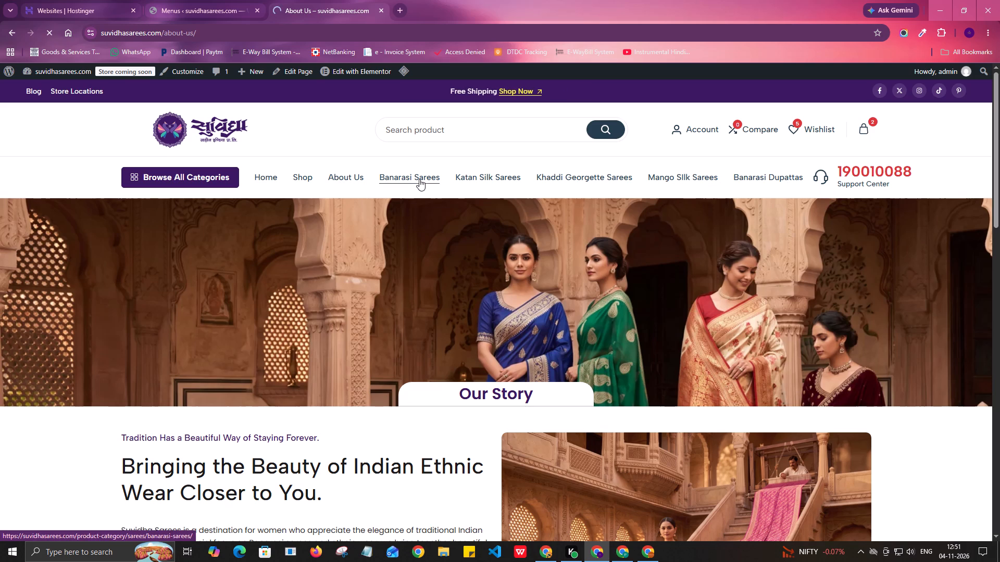
scroll(448, 259, down, 1)
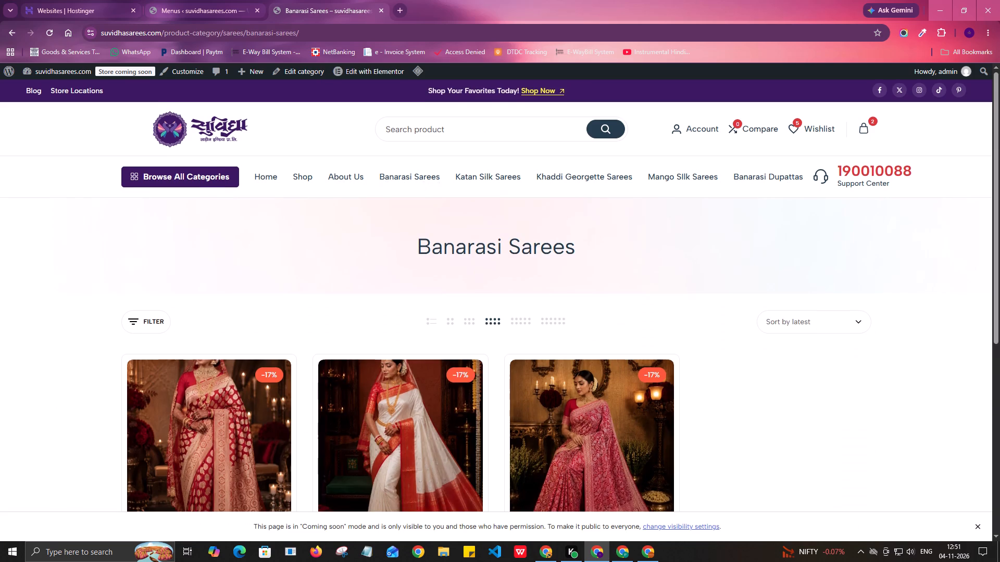
scroll(448, 259, down, 4)
scroll(448, 258, up, 4)
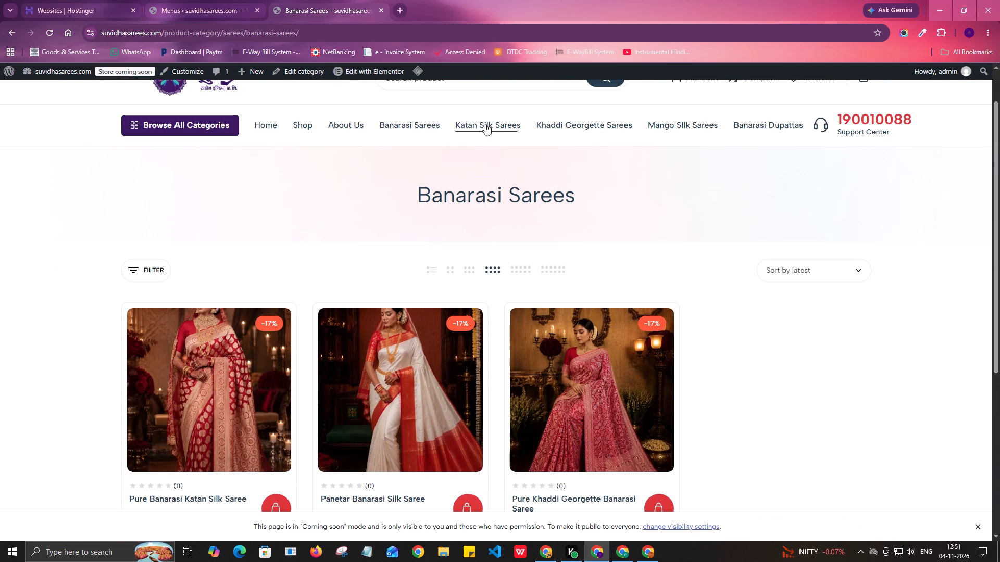
click(485, 124)
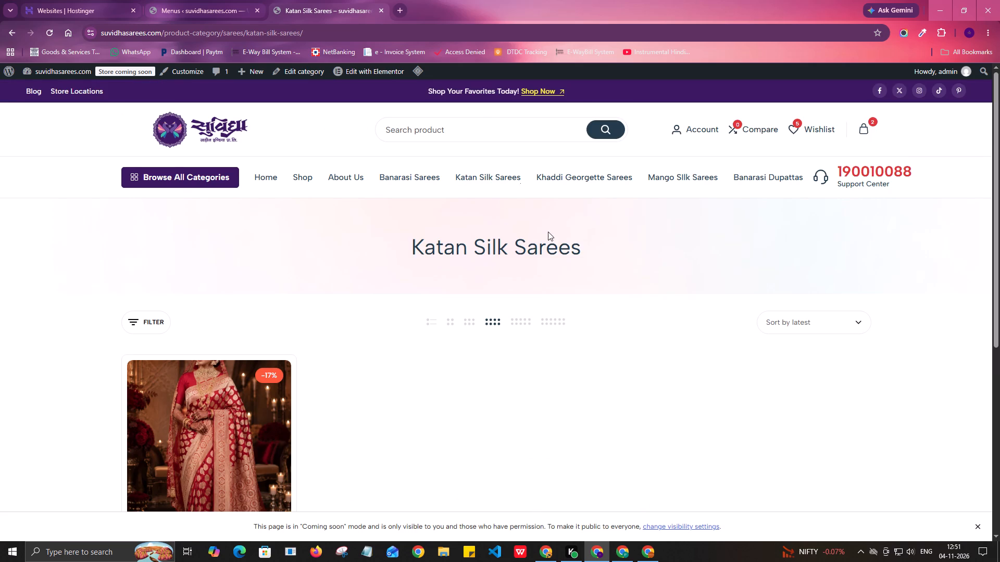
click(580, 174)
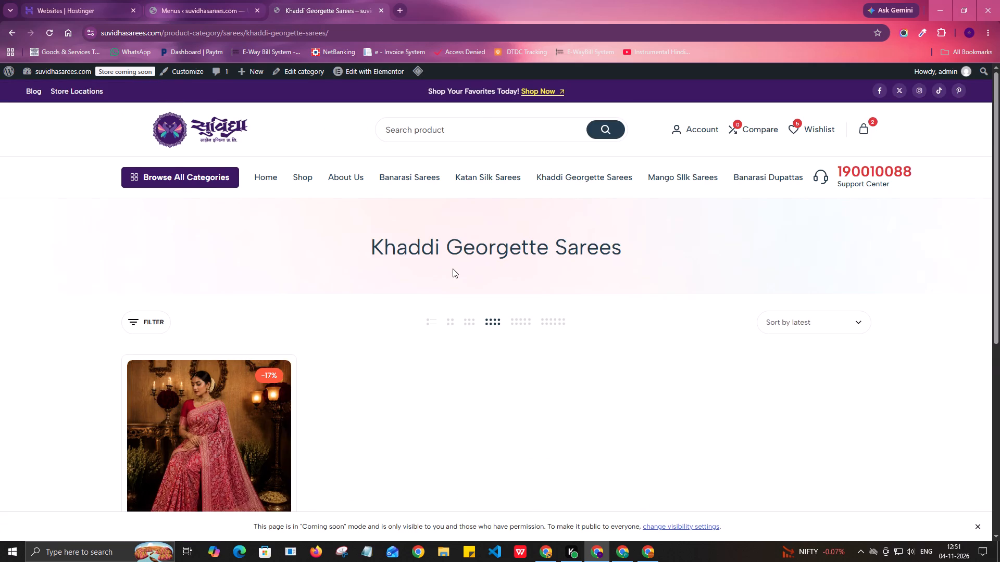
scroll(453, 269, down, 2)
scroll(453, 269, up, 2)
click(677, 179)
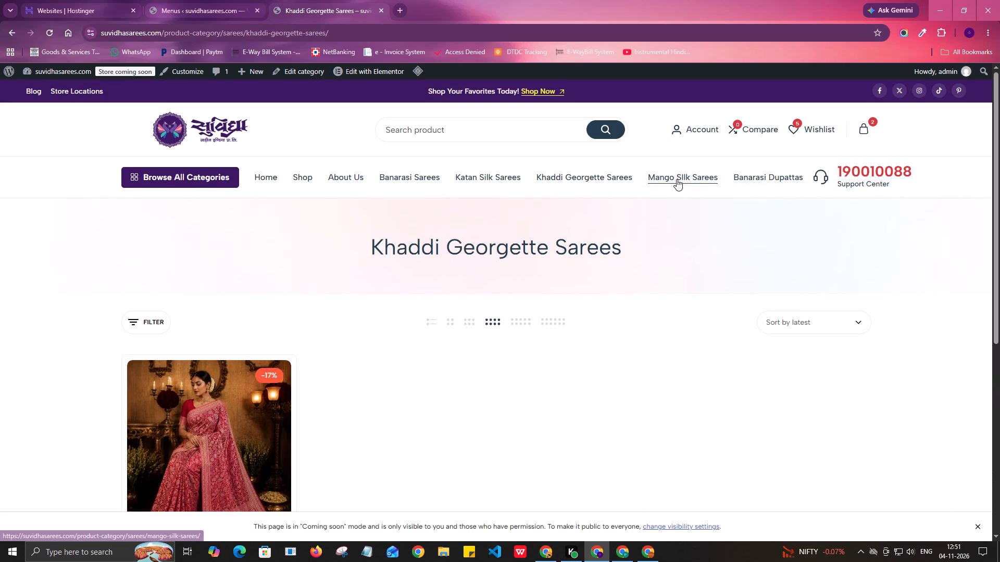
scroll(557, 214, down, 3)
scroll(581, 211, up, 3)
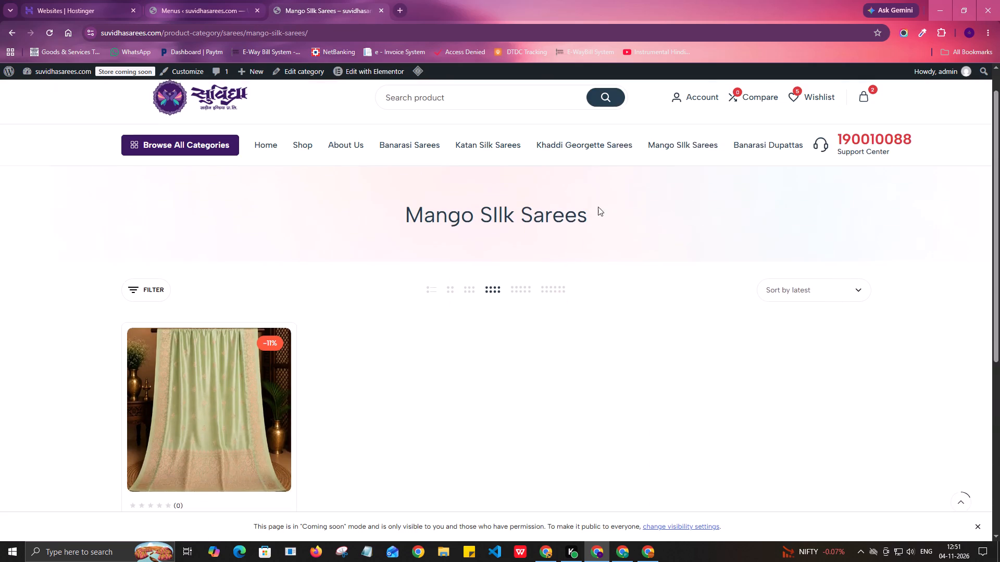
click(779, 175)
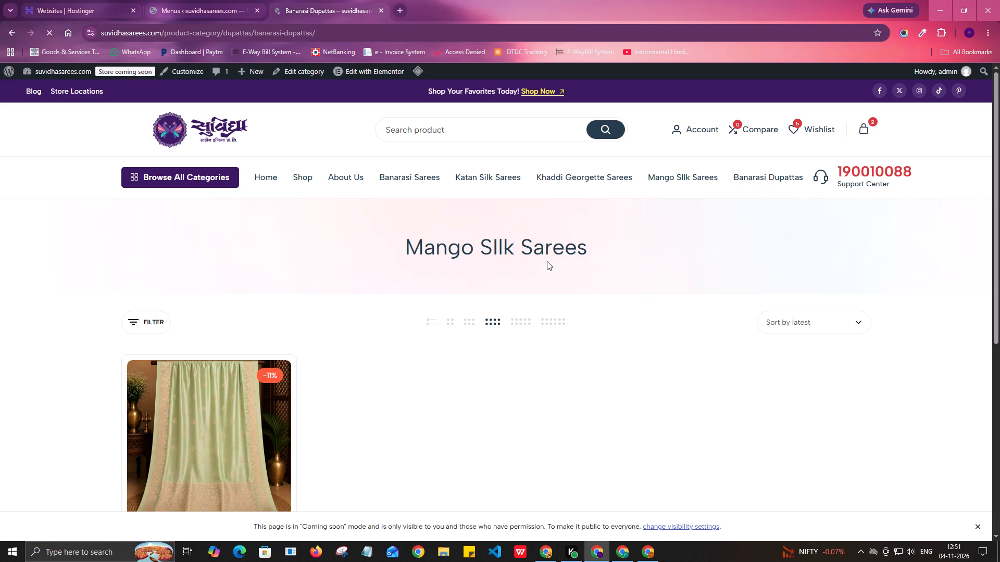
scroll(547, 261, down, 2)
scroll(547, 261, up, 2)
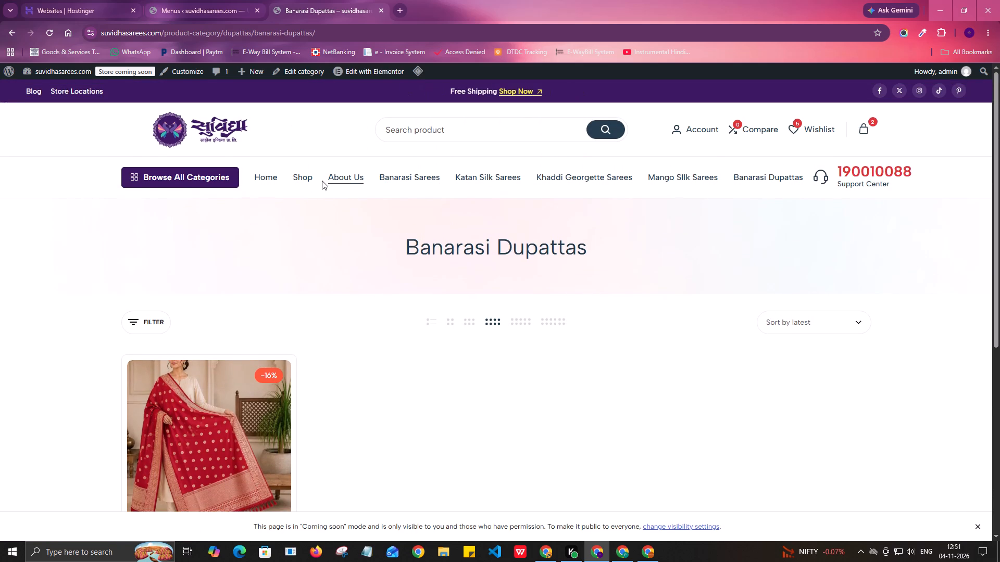
Check where the header's Browse All Categories button leads.
click(169, 180)
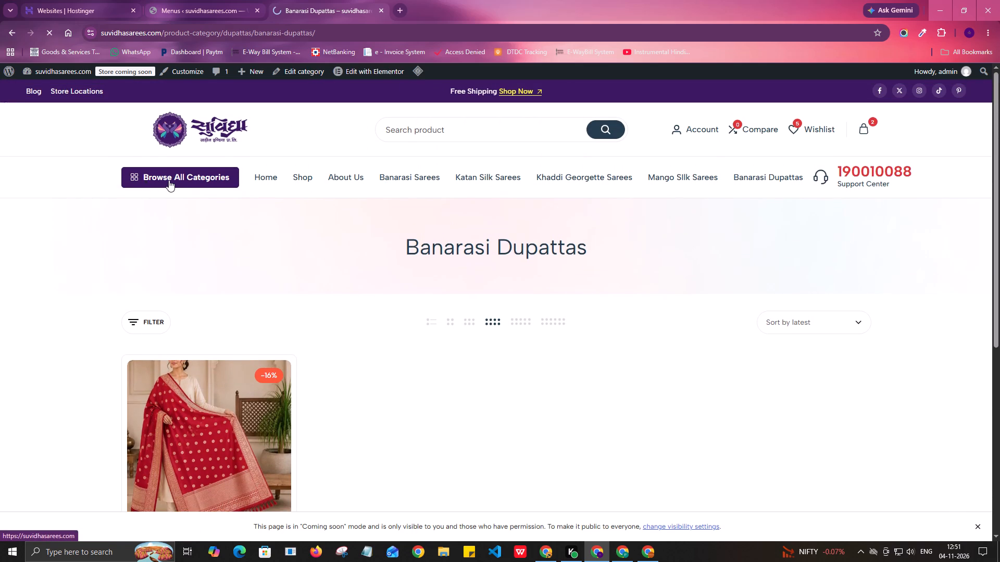
scroll(302, 286, down, 4)
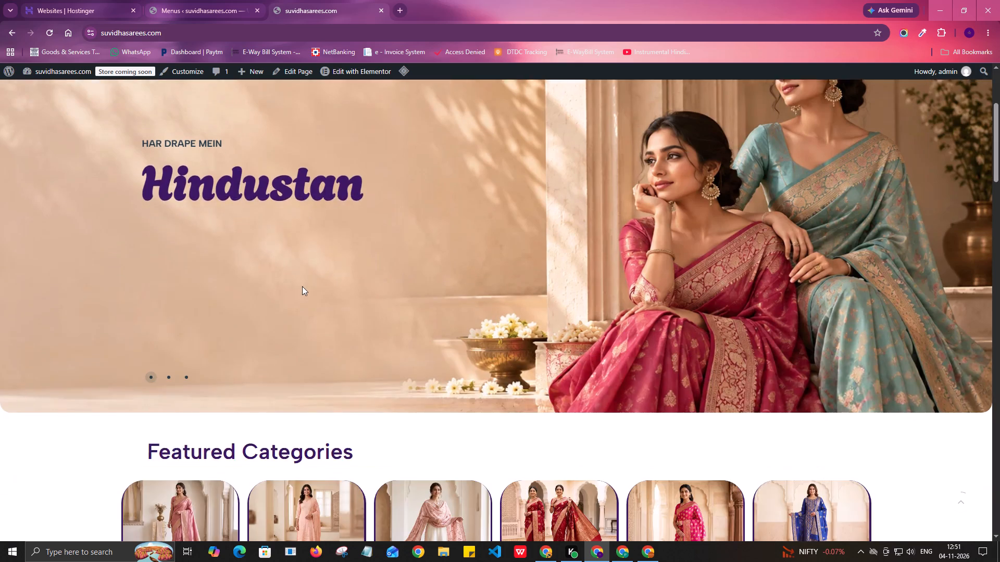
scroll(302, 286, up, 7)
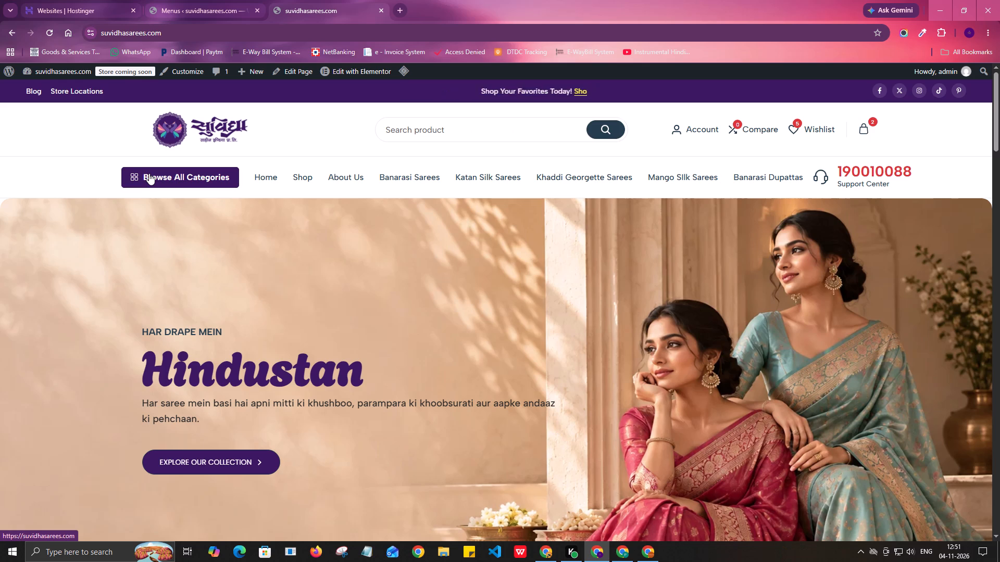
Return to the Menus admin page and load the Category Menu for editing.
click(213, 6)
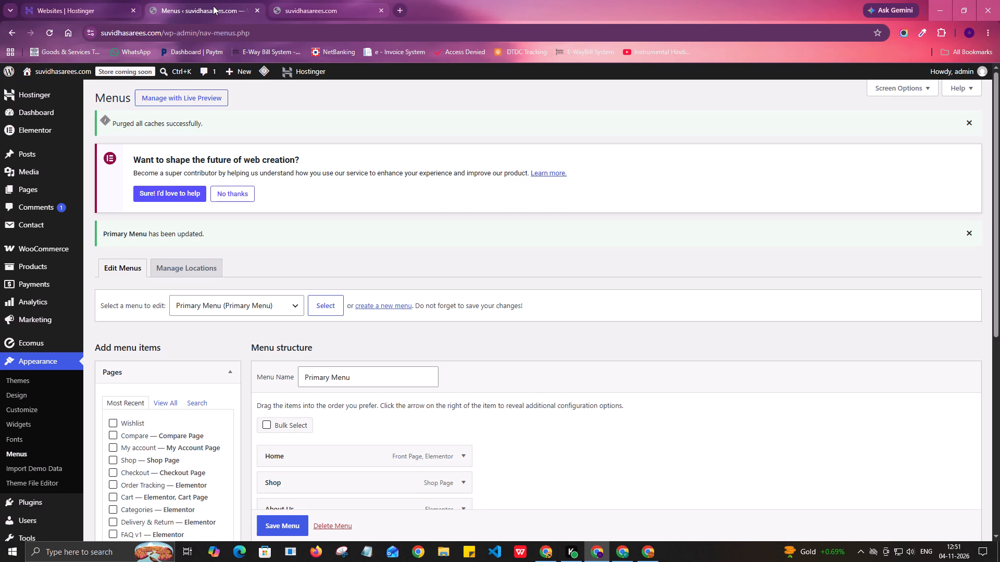
scroll(298, 258, down, 2)
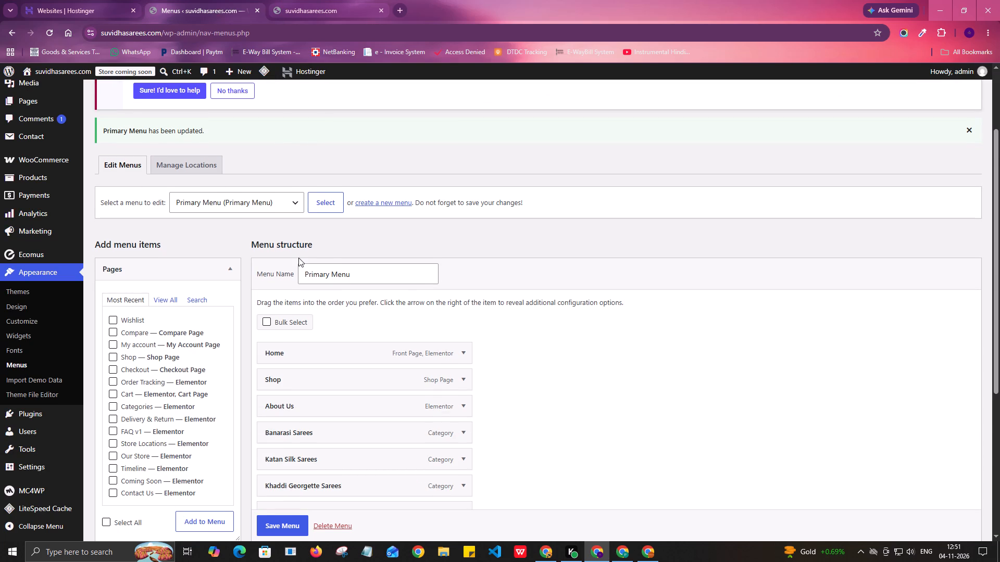
scroll(298, 258, down, 5)
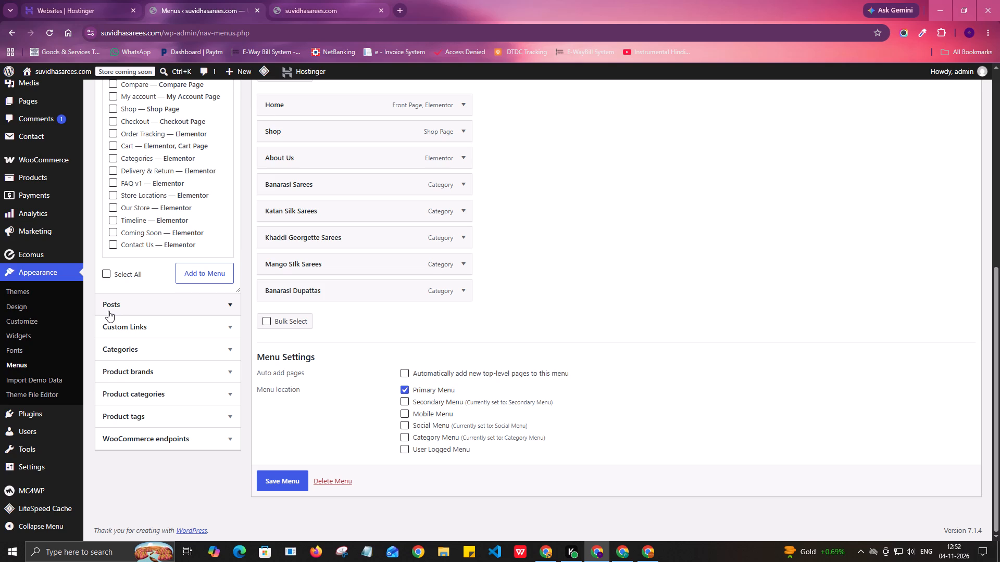
scroll(336, 336, up, 4)
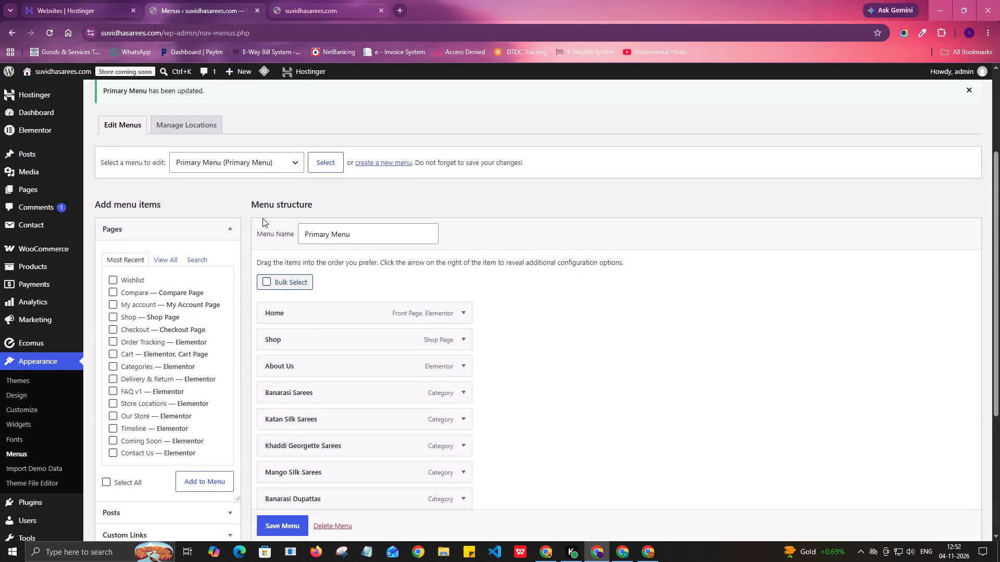
click(315, 0)
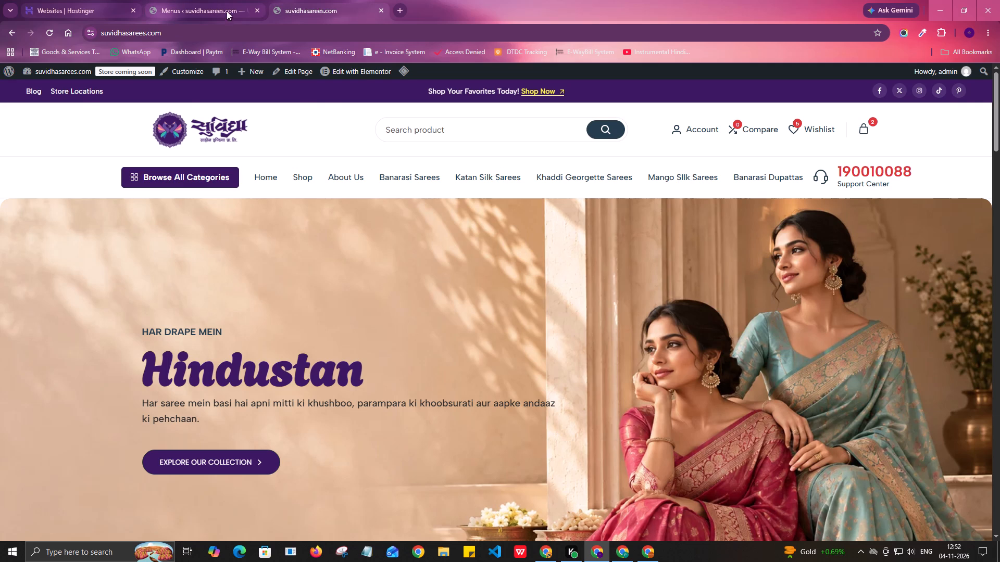
click(224, 8)
click(272, 158)
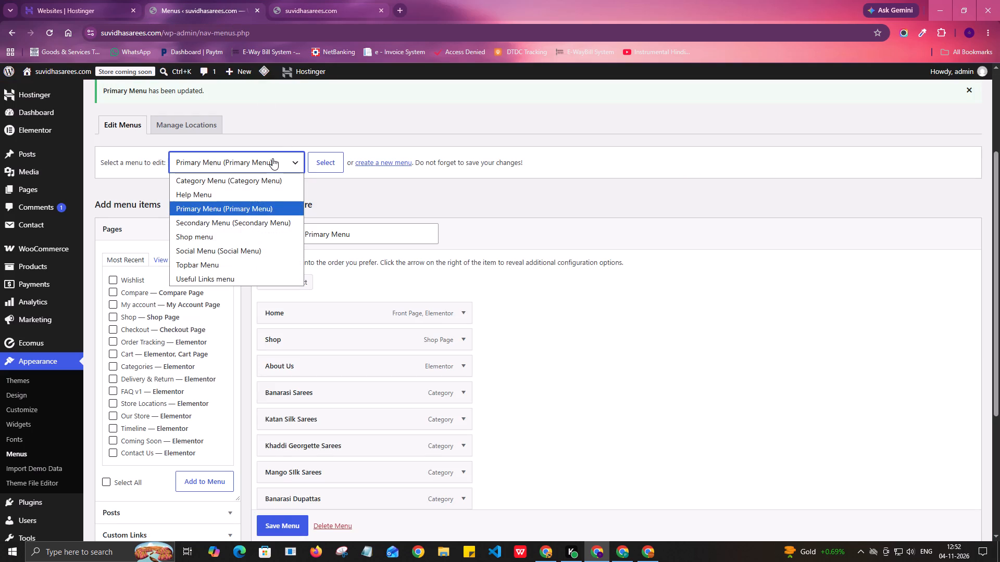
click(260, 182)
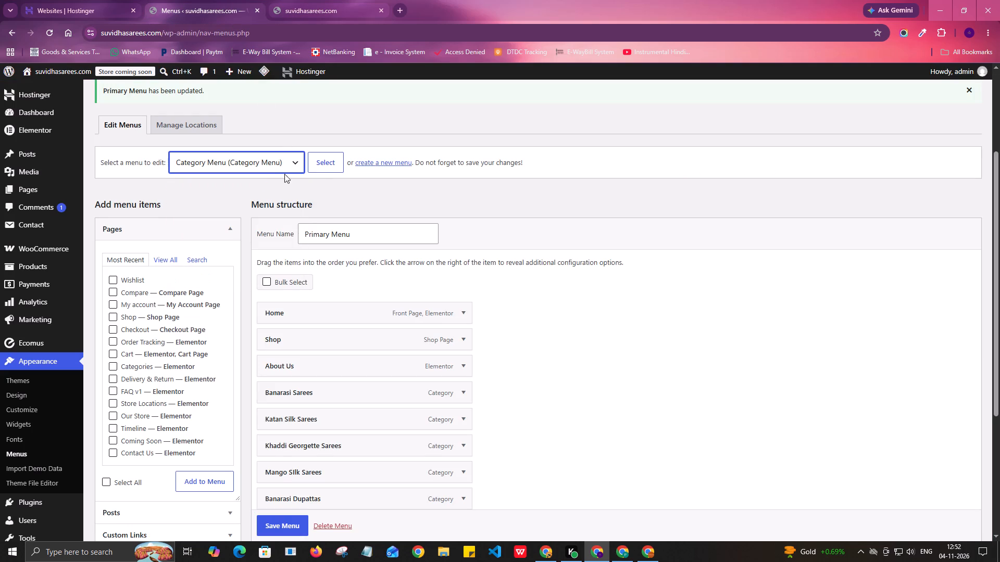
click(321, 163)
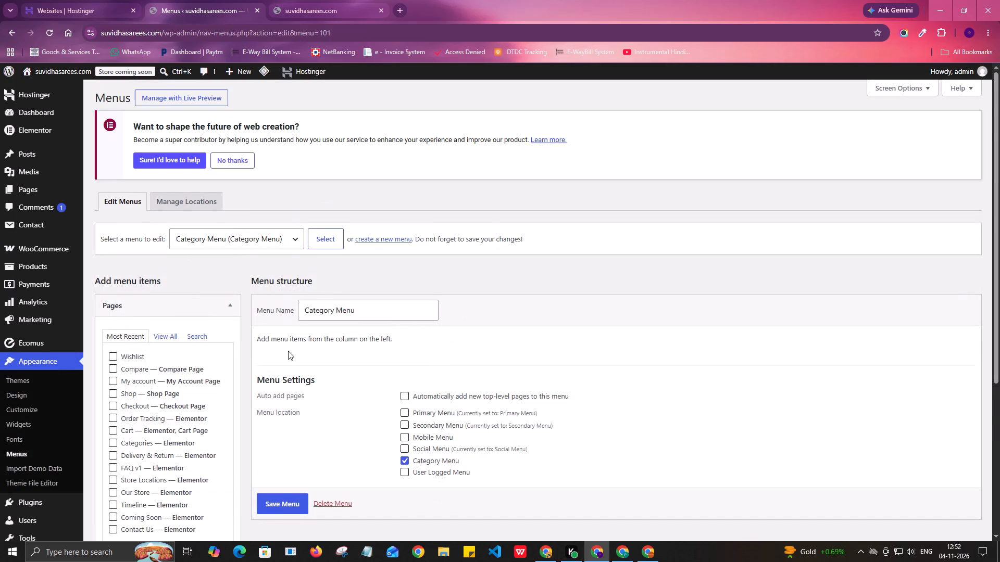
Add the Sarees and Dupattas product categories with all their subcategories to the Category Menu and save the menu.
scroll(288, 350, down, 2)
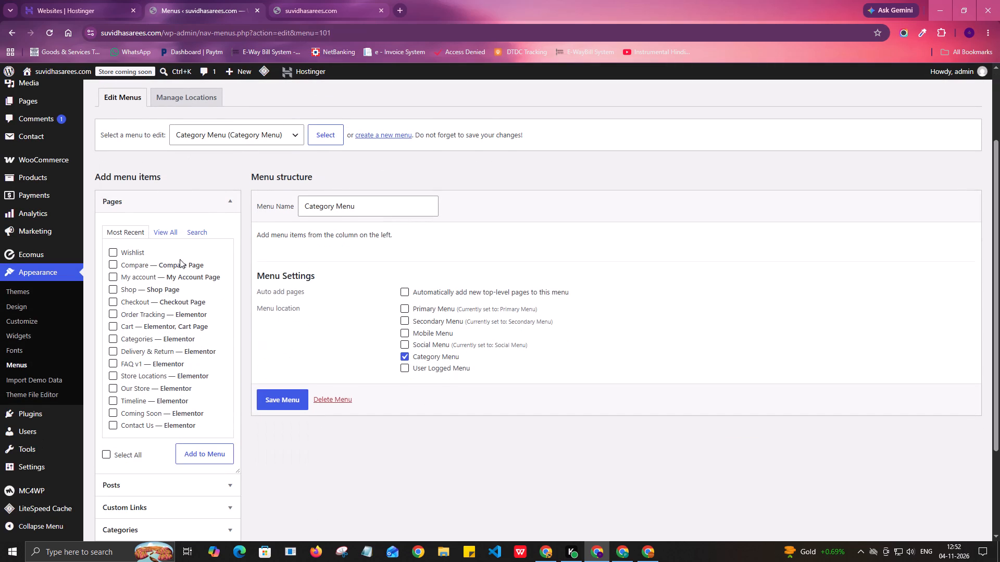
scroll(115, 380, down, 3)
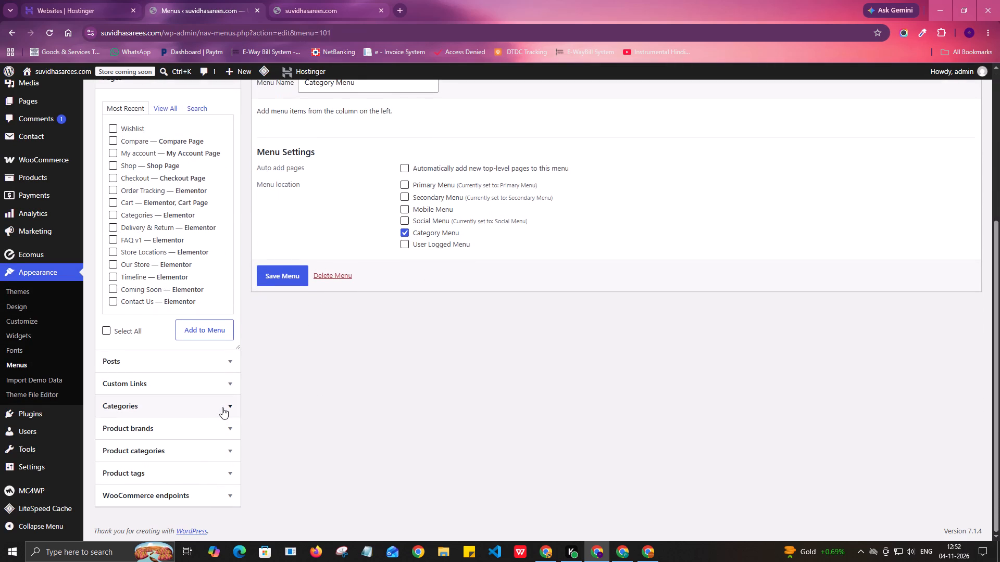
click(223, 407)
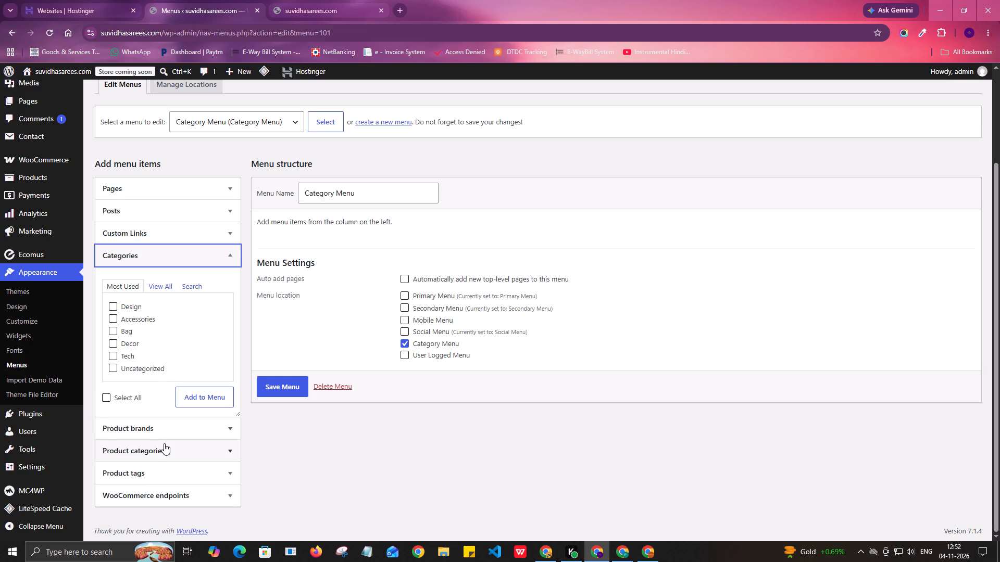
click(166, 446)
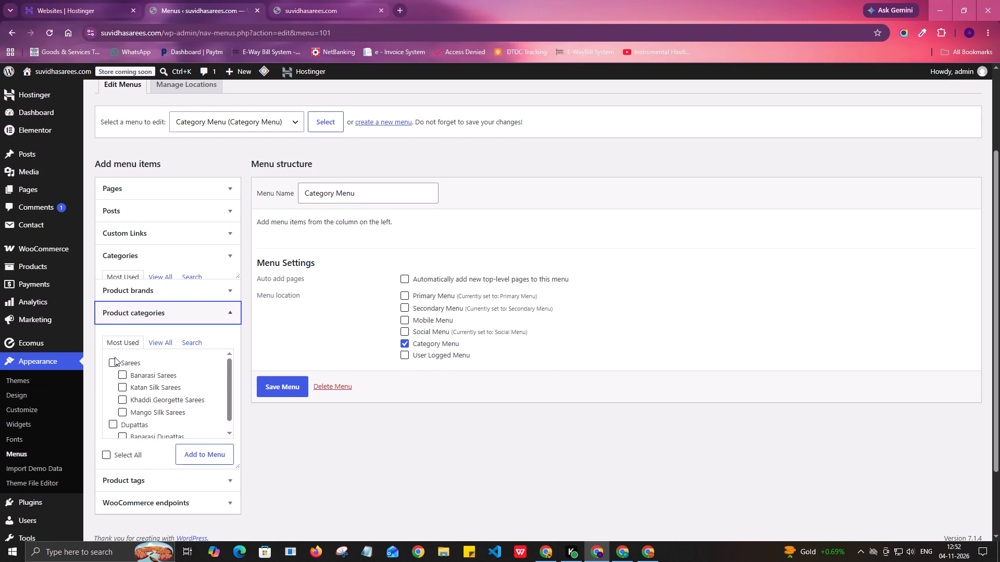
click(113, 350)
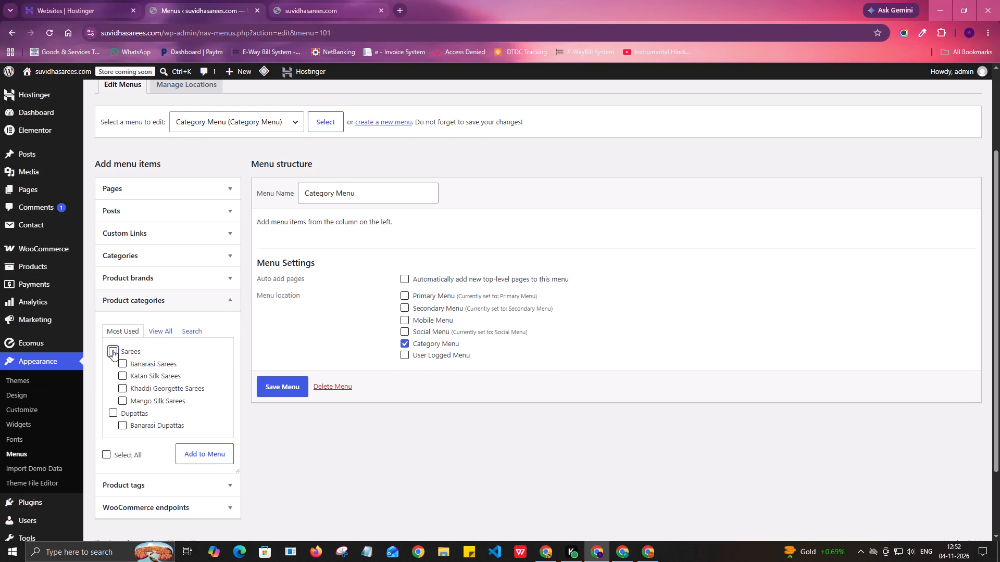
click(120, 361)
click(123, 377)
click(123, 388)
click(125, 400)
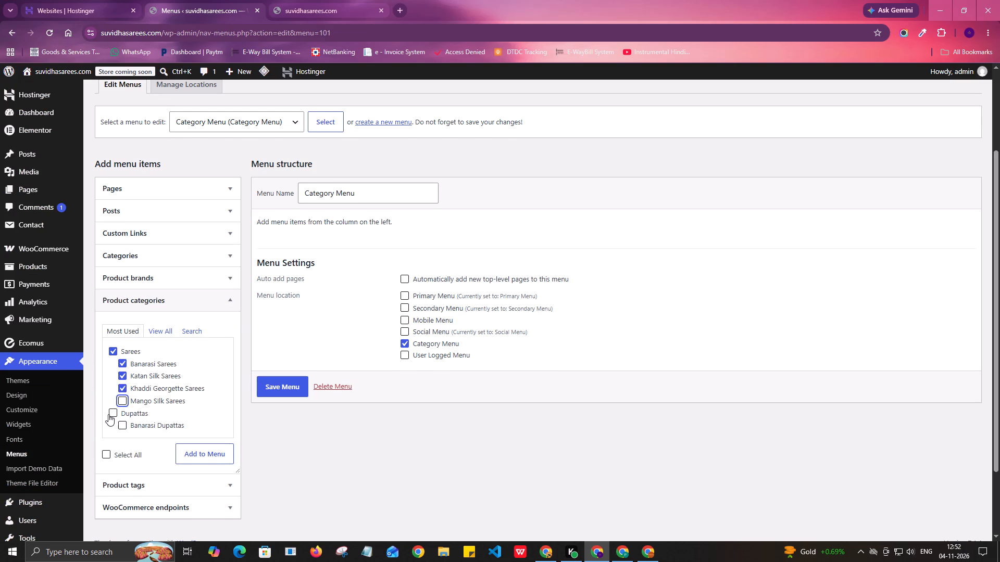
click(109, 414)
click(122, 420)
click(123, 427)
click(214, 454)
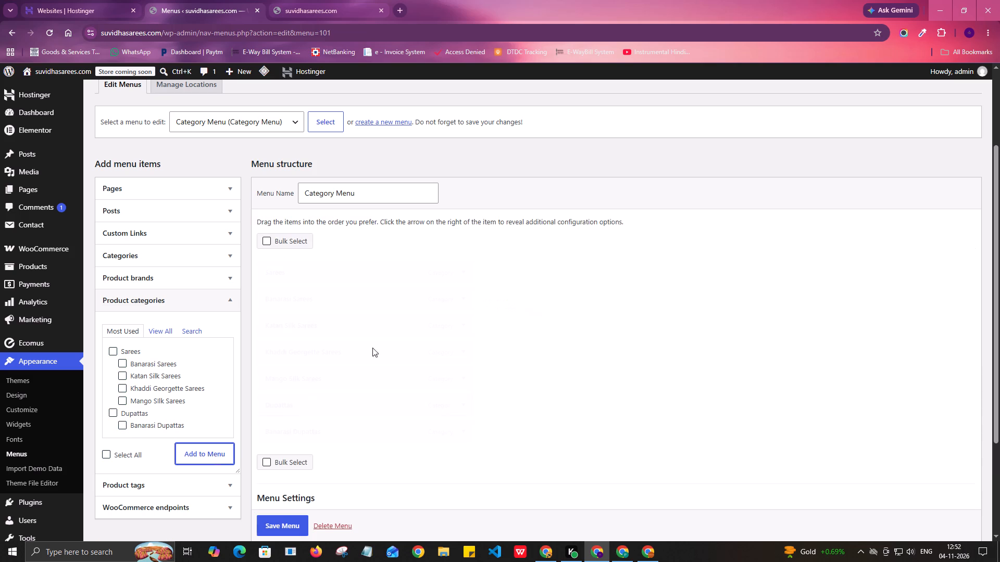
scroll(405, 329, down, 1)
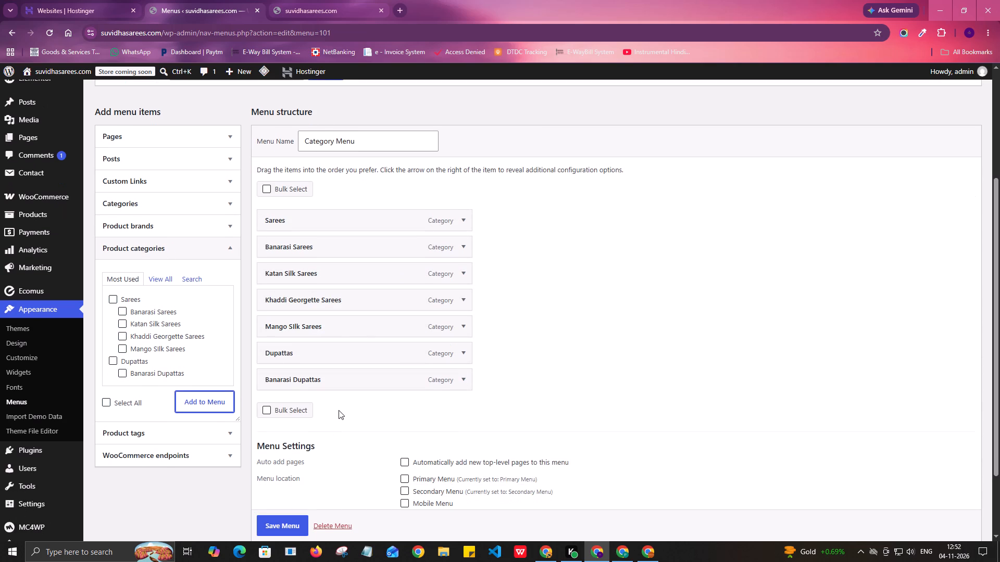
click(284, 520)
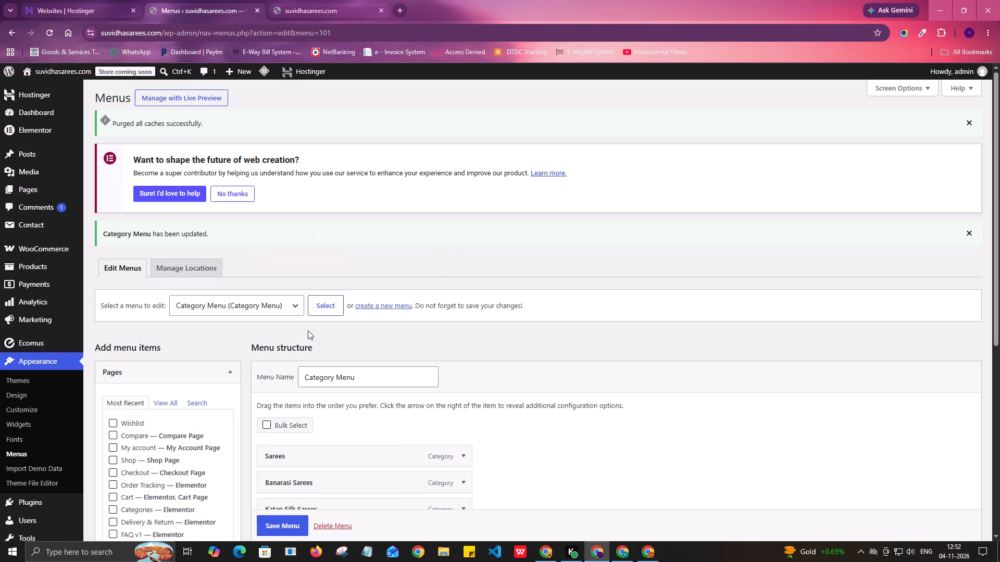
Reload the storefront and check what the header's Browse All Categories button does.
click(354, 0)
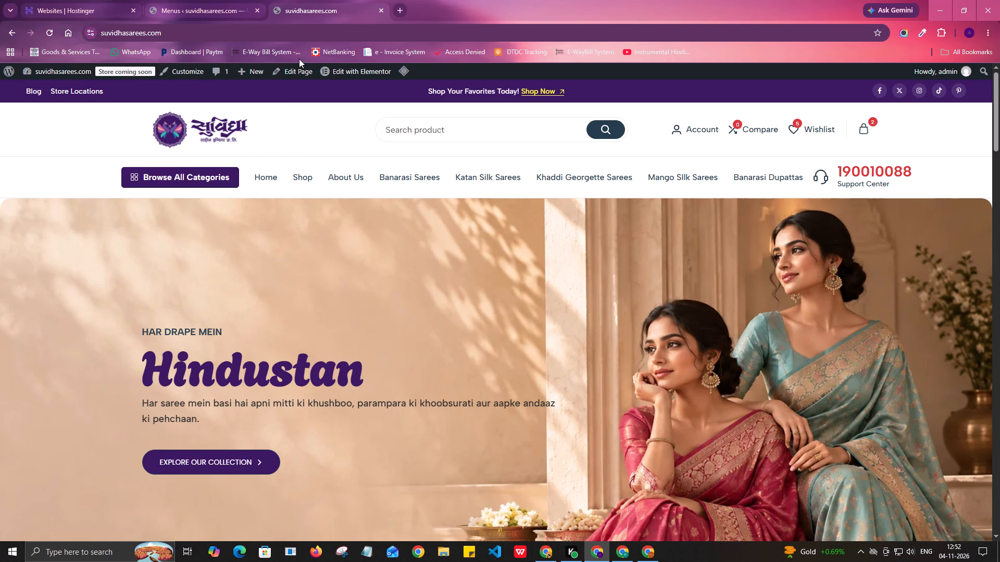
key(ctrl+shift+r)
click(191, 180)
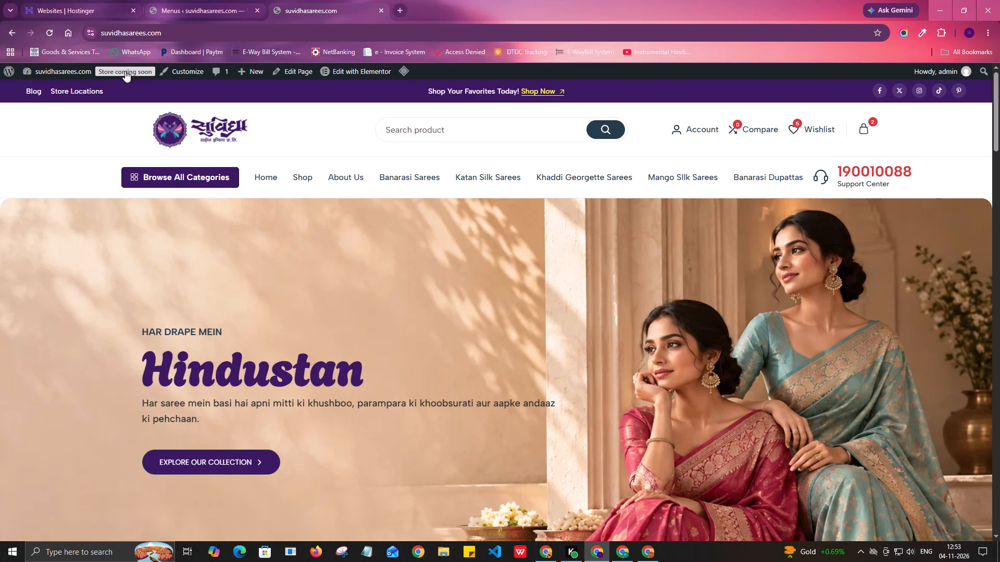
click(51, 33)
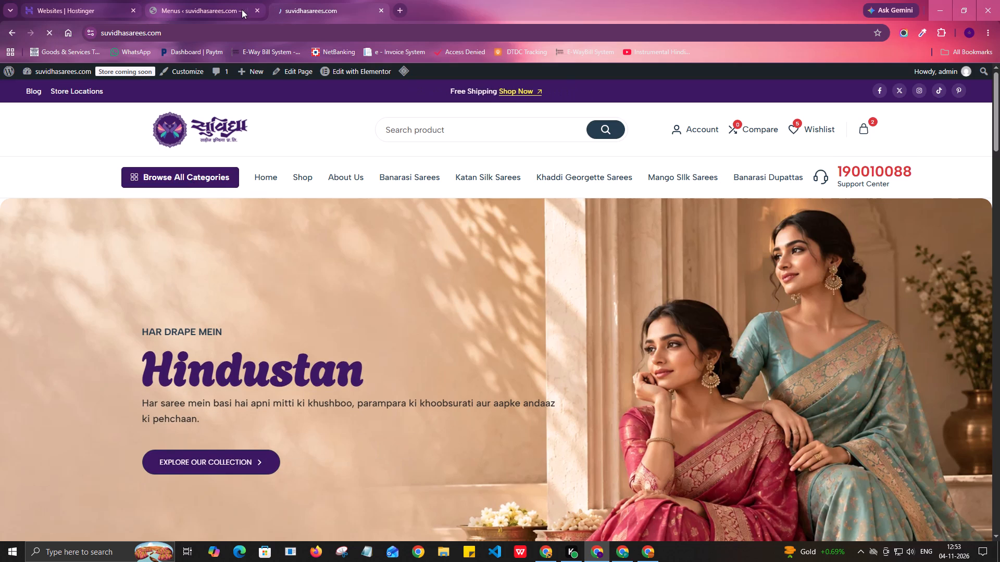
click(172, 182)
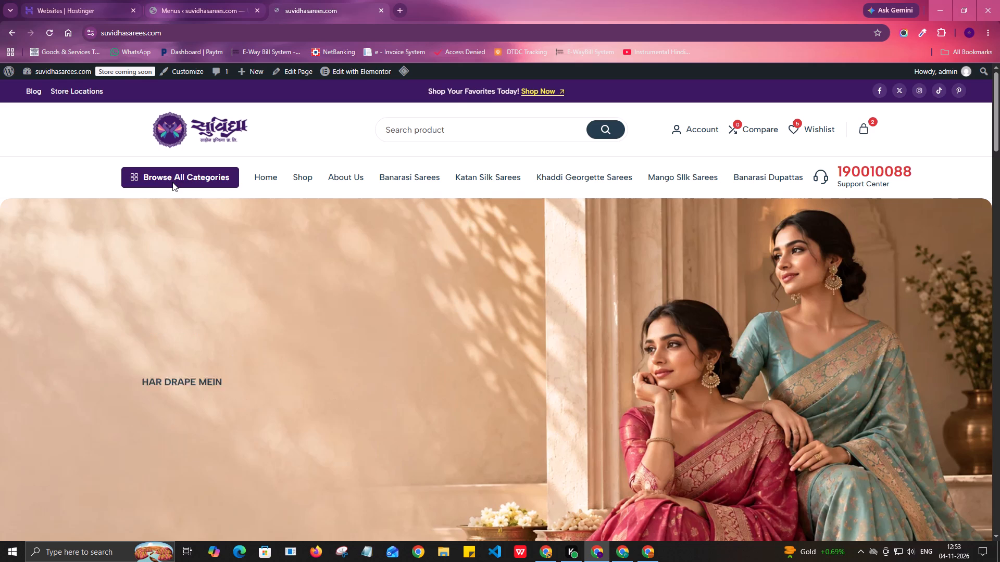
scroll(315, 205, down, 2)
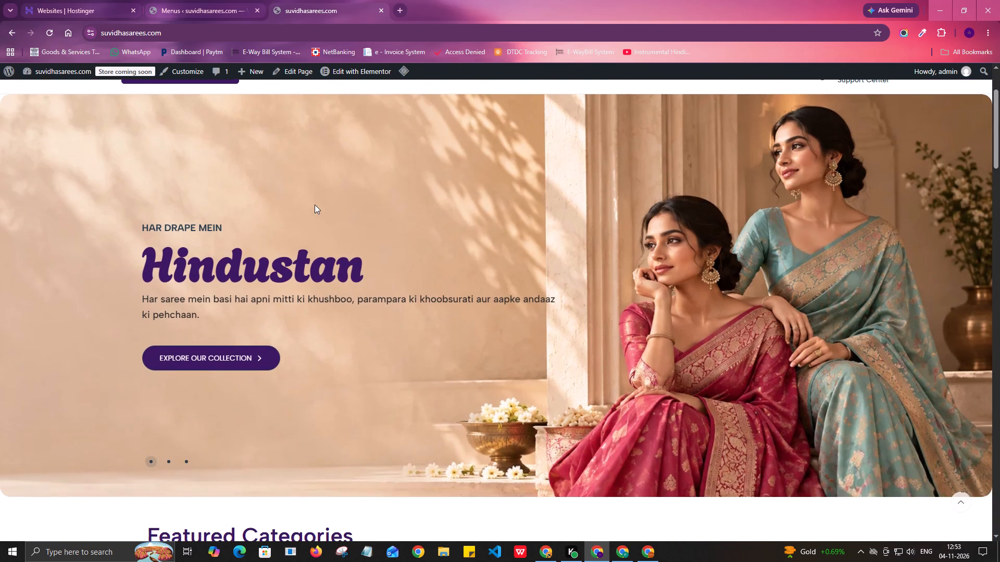
scroll(315, 205, up, 4)
Save the Category Menu again on the Menus admin page and review its items and menu location.
click(200, 6)
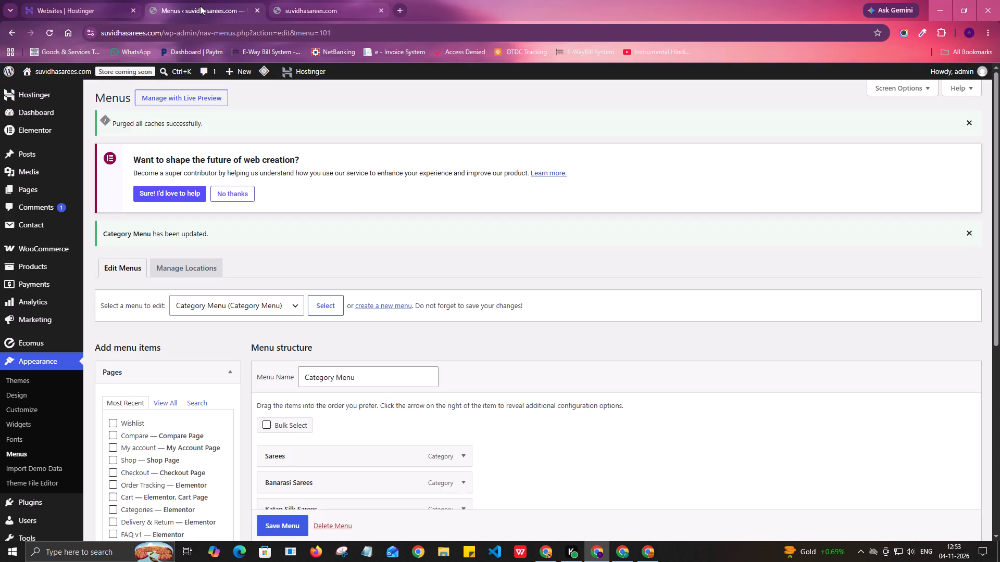
scroll(293, 246, down, 3)
scroll(324, 280, down, 1)
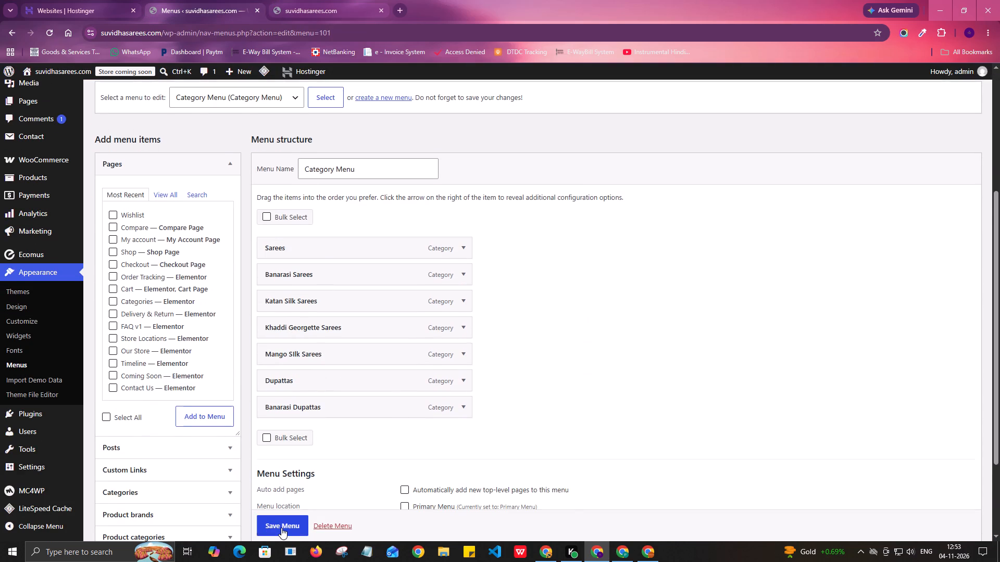
click(281, 528)
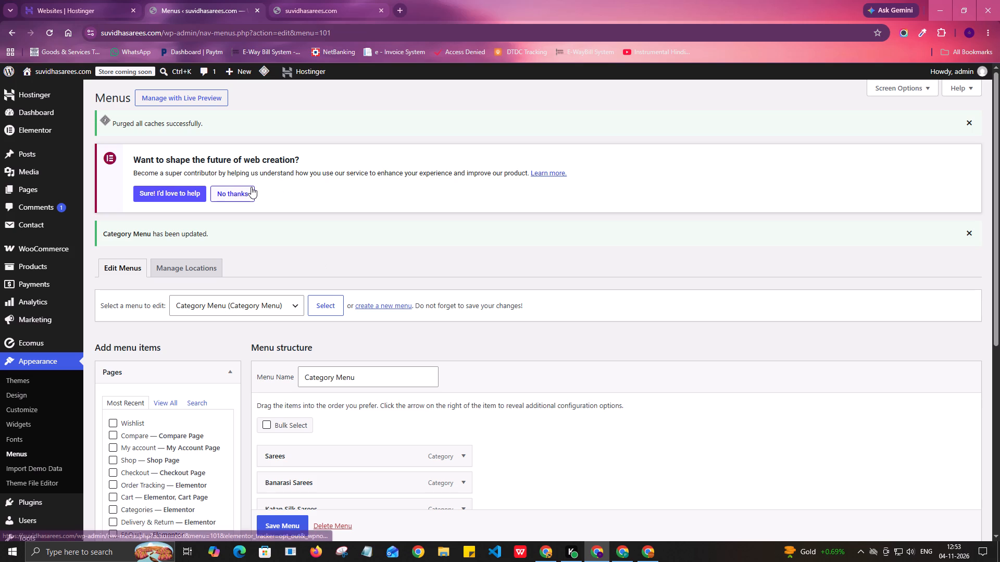
scroll(299, 259, down, 4)
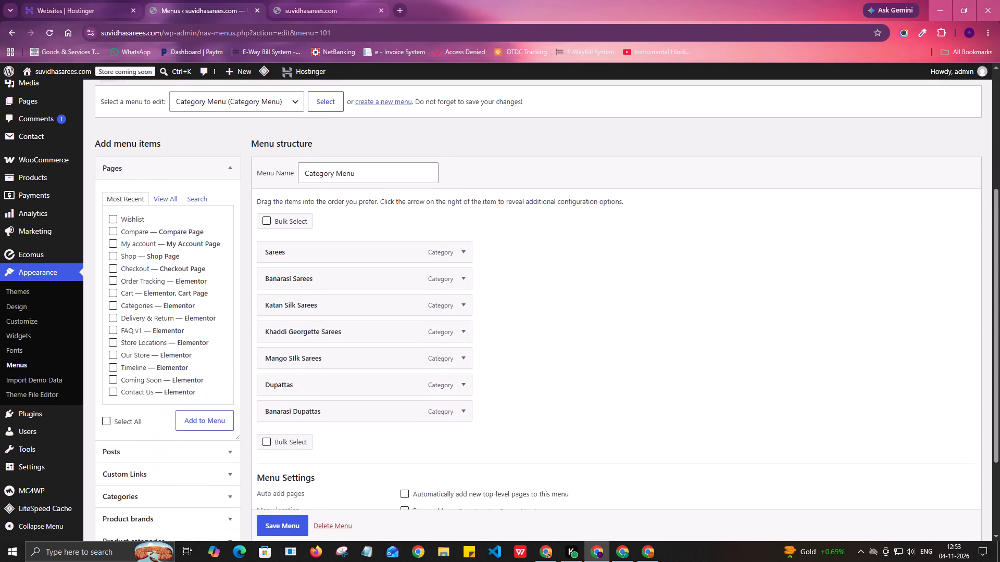
scroll(302, 256, up, 2)
scroll(302, 256, down, 3)
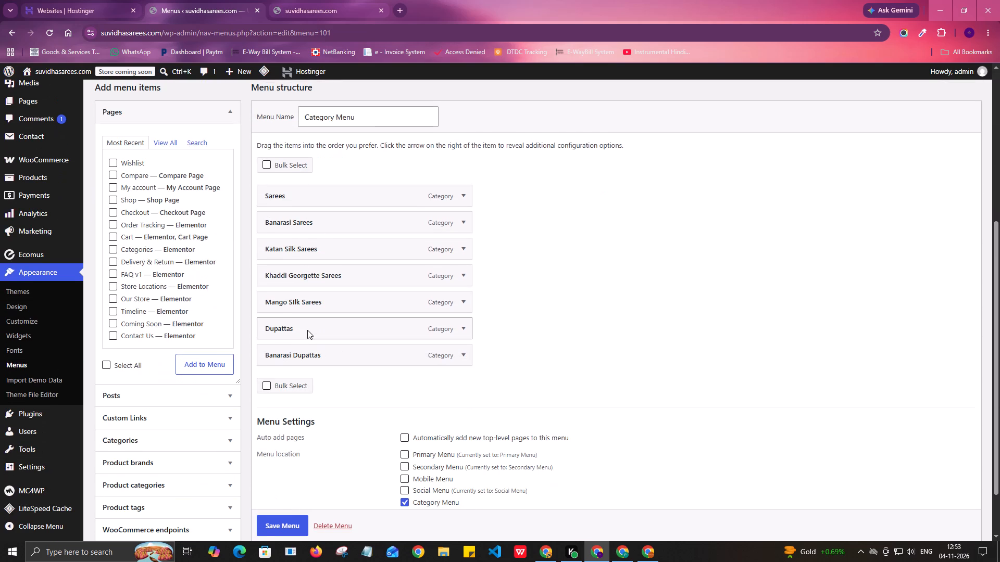
scroll(309, 333, down, 1)
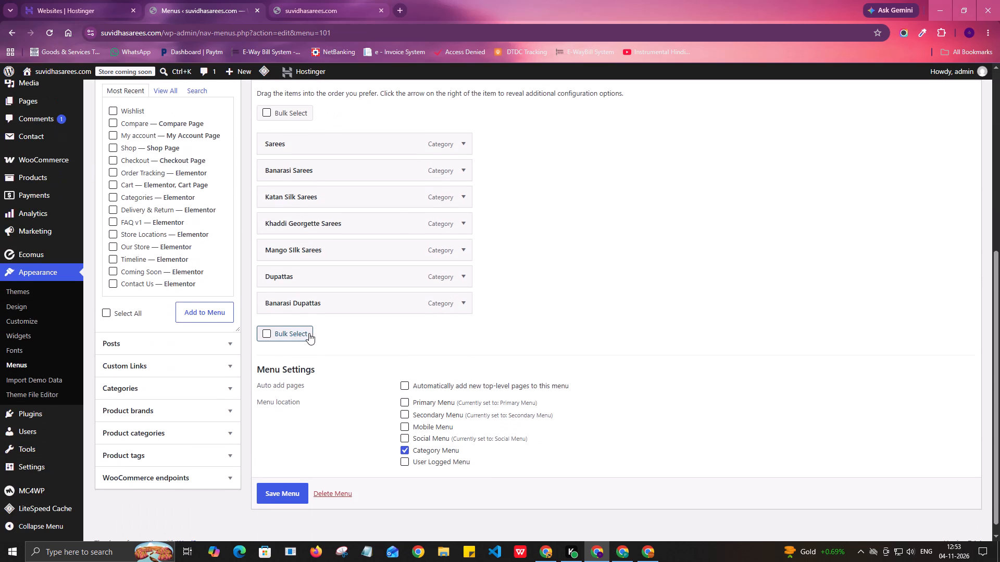
scroll(298, 357, up, 1)
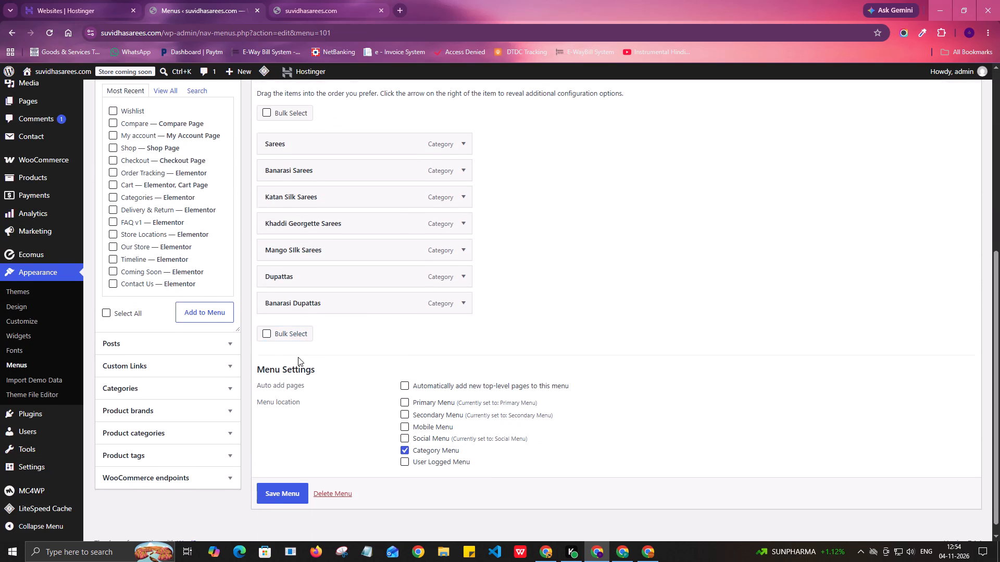
scroll(298, 357, up, 1)
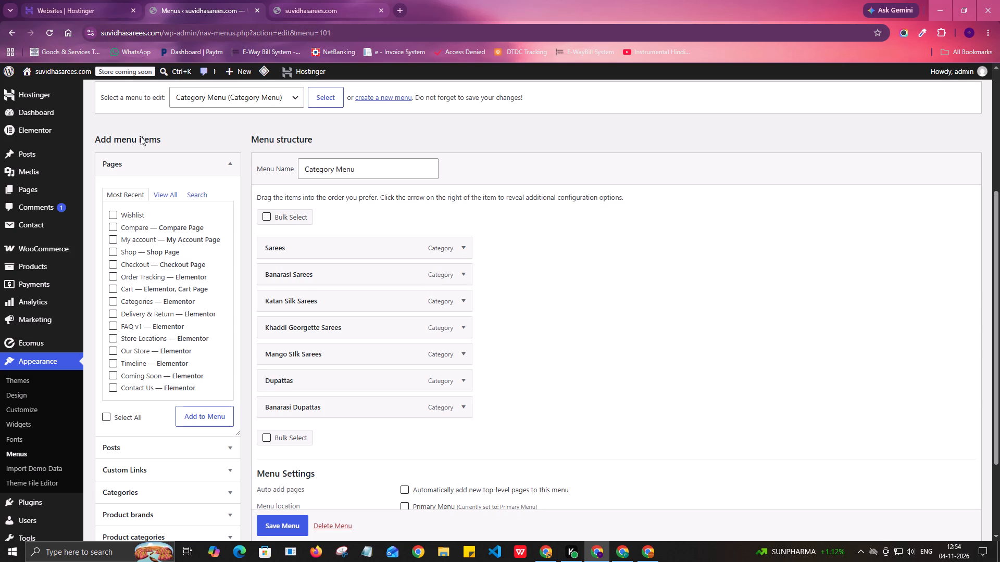
Open the storefront's Customize page in a new tab and switch to it, retrying Browse All Categories while it loads.
click(309, 1)
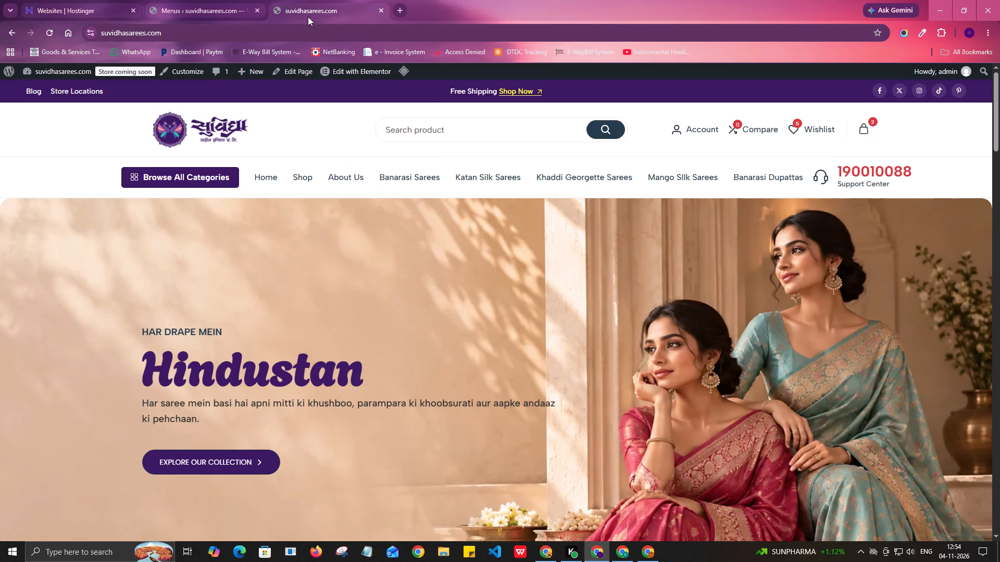
right_click(179, 67)
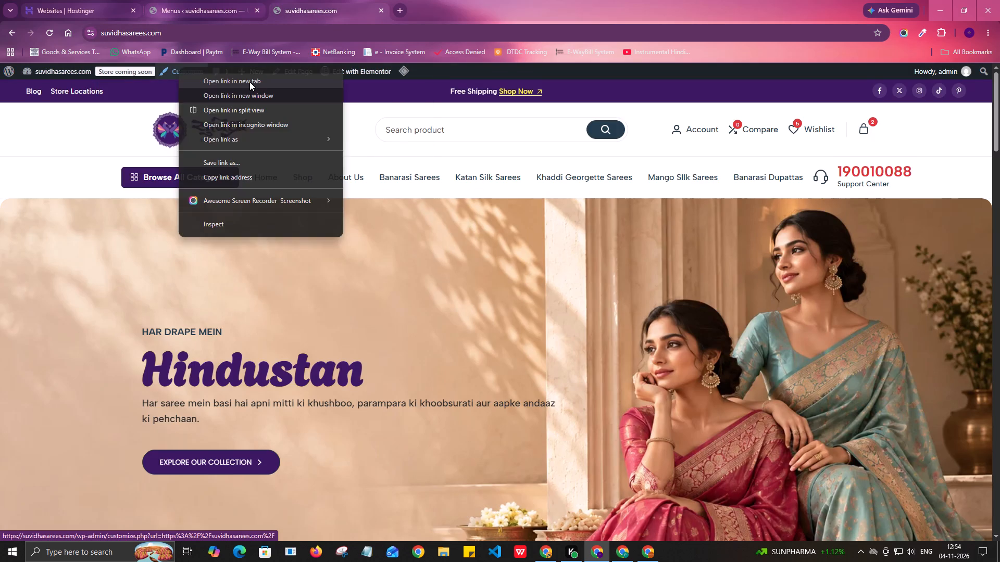
click(250, 82)
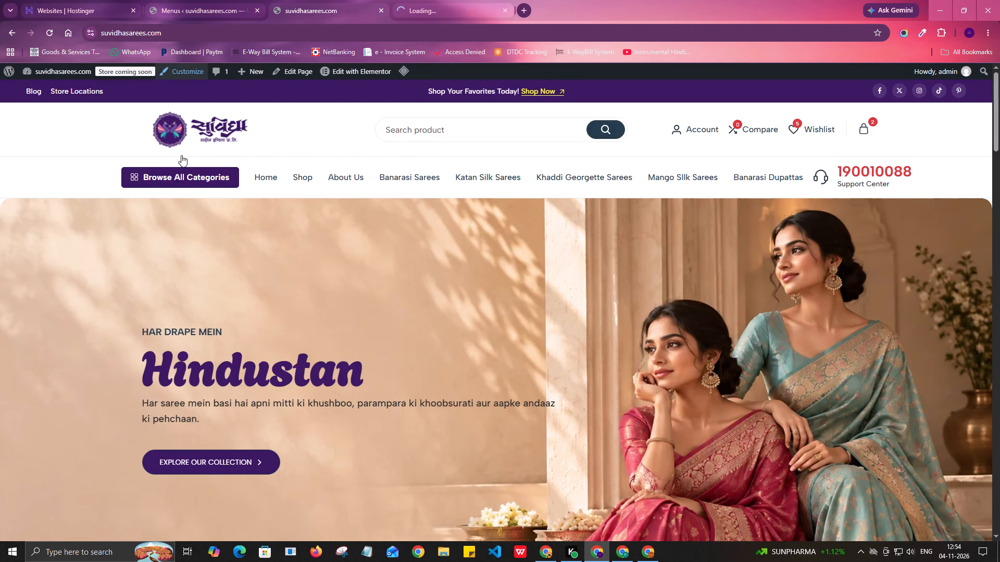
click(182, 178)
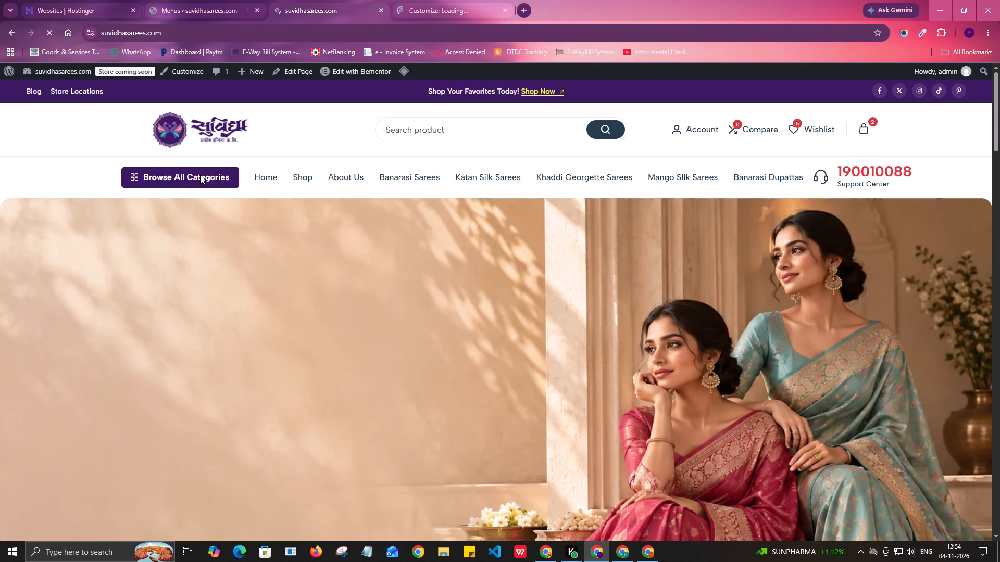
click(447, 5)
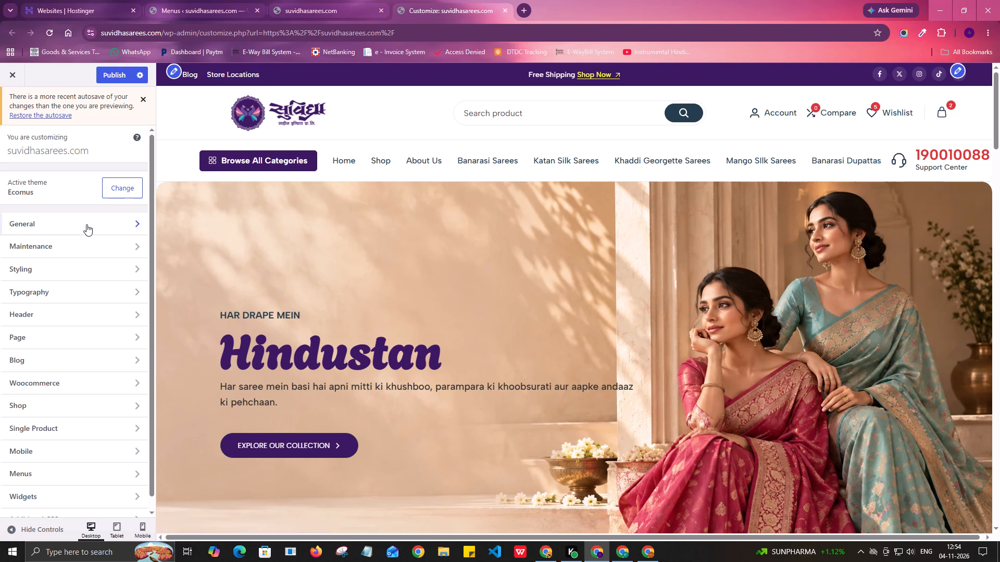
Look through the media library for a Site Icon image under General > Site Identity, and return to General without choosing one.
click(103, 227)
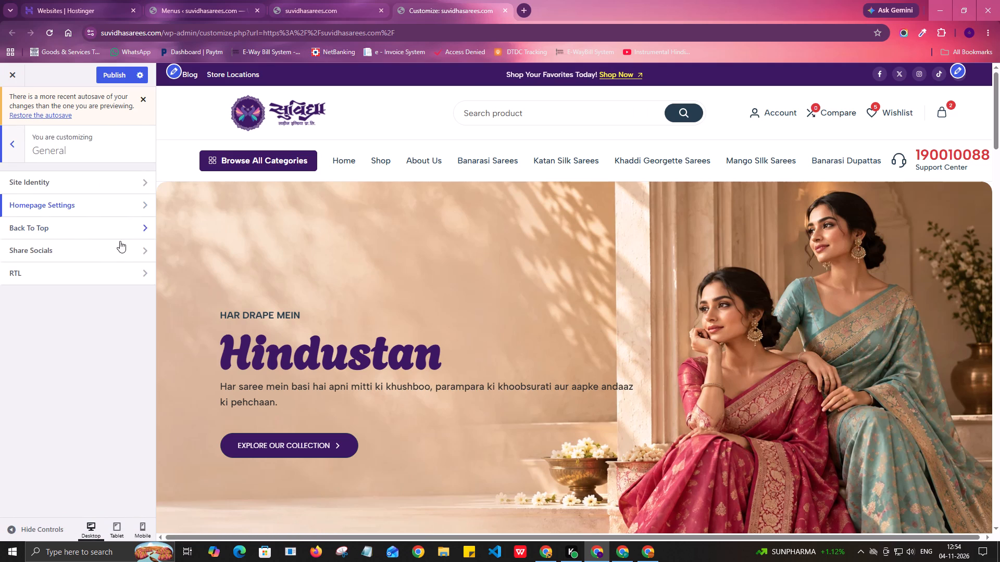
click(45, 186)
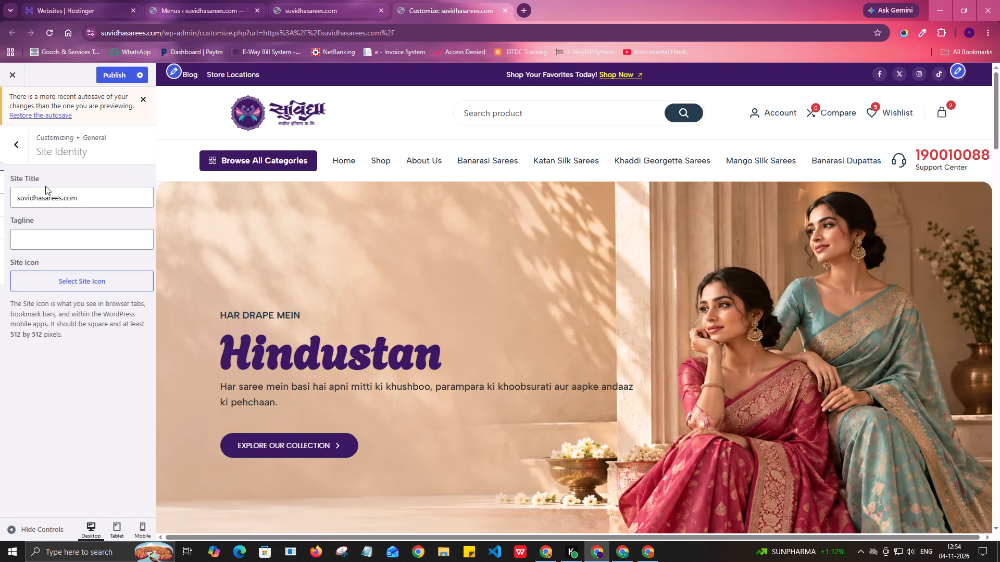
click(61, 283)
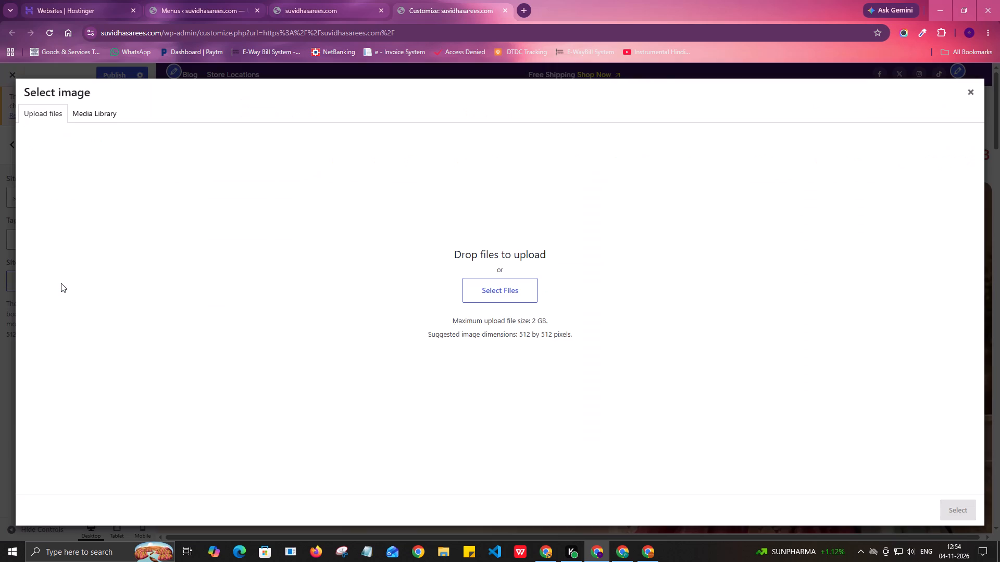
click(92, 111)
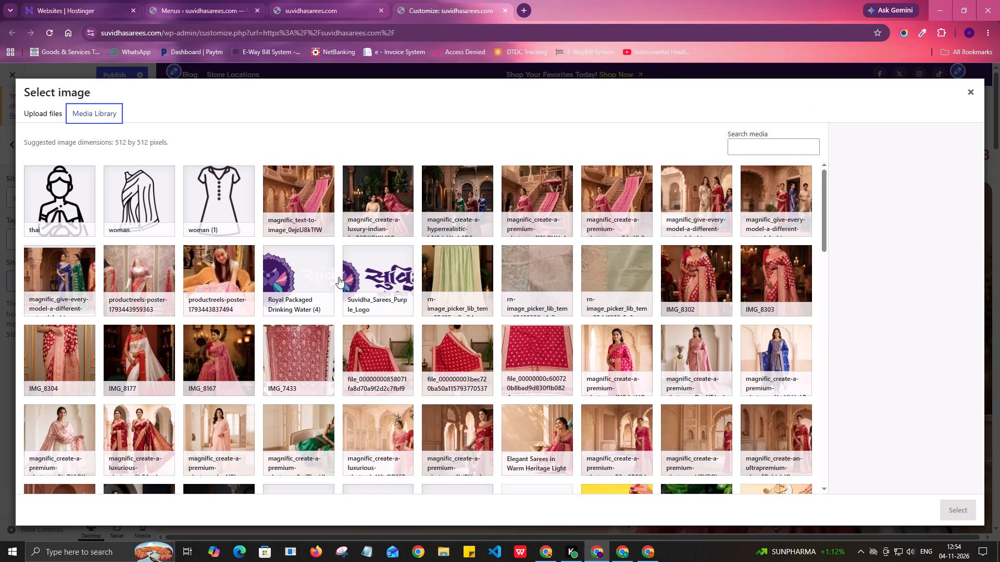
scroll(339, 276, down, 6)
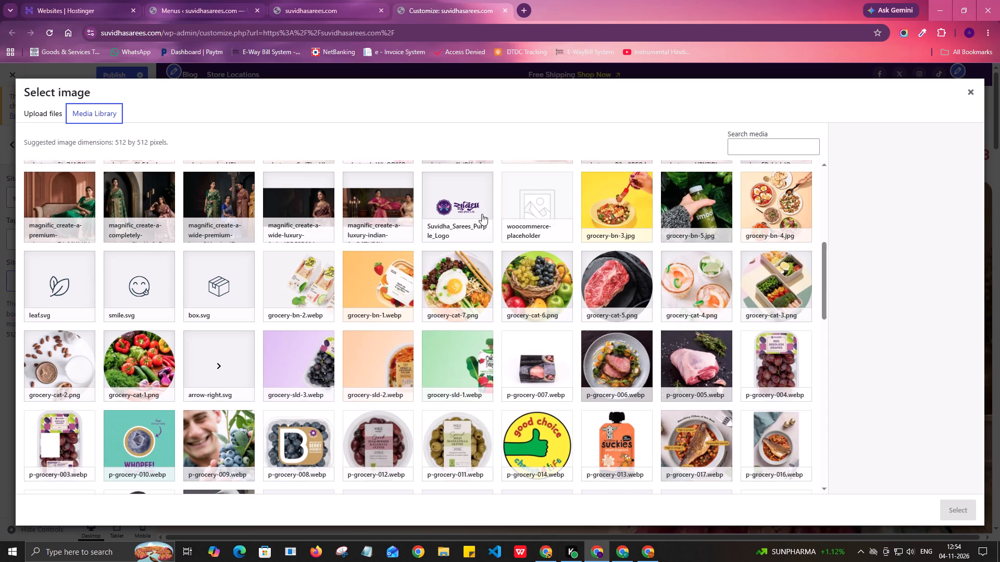
scroll(369, 259, down, 10)
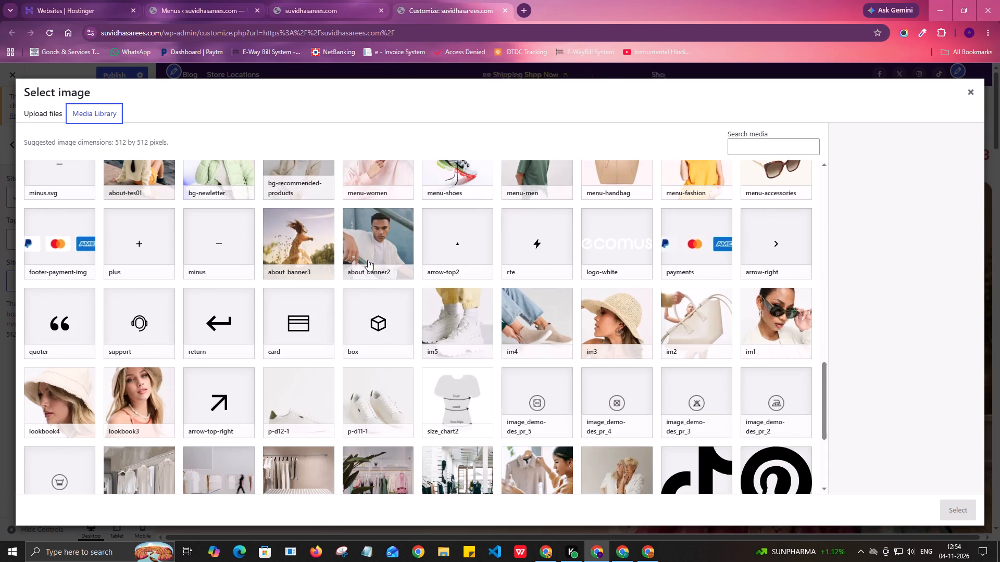
scroll(368, 260, down, 7)
scroll(368, 260, up, 4)
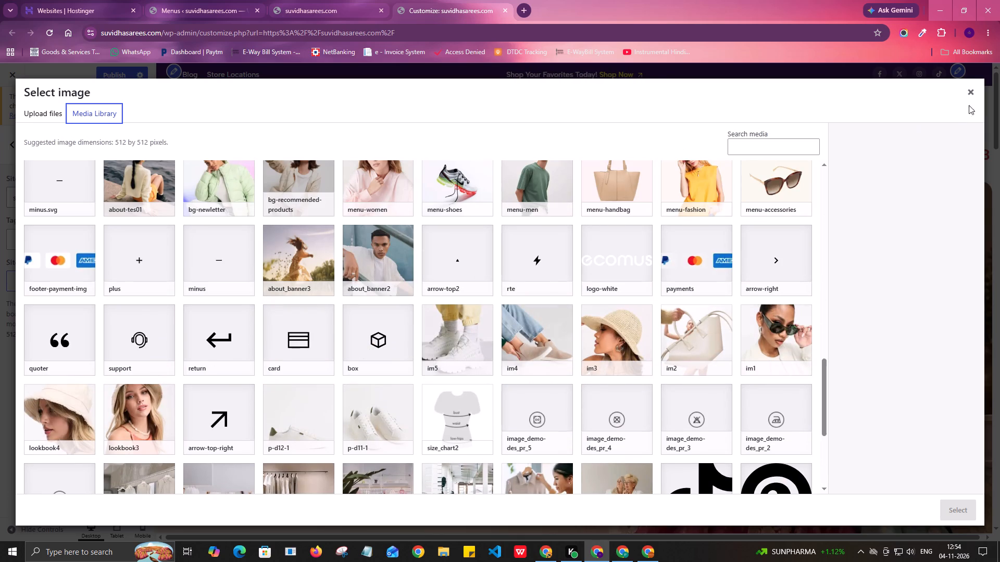
click(969, 92)
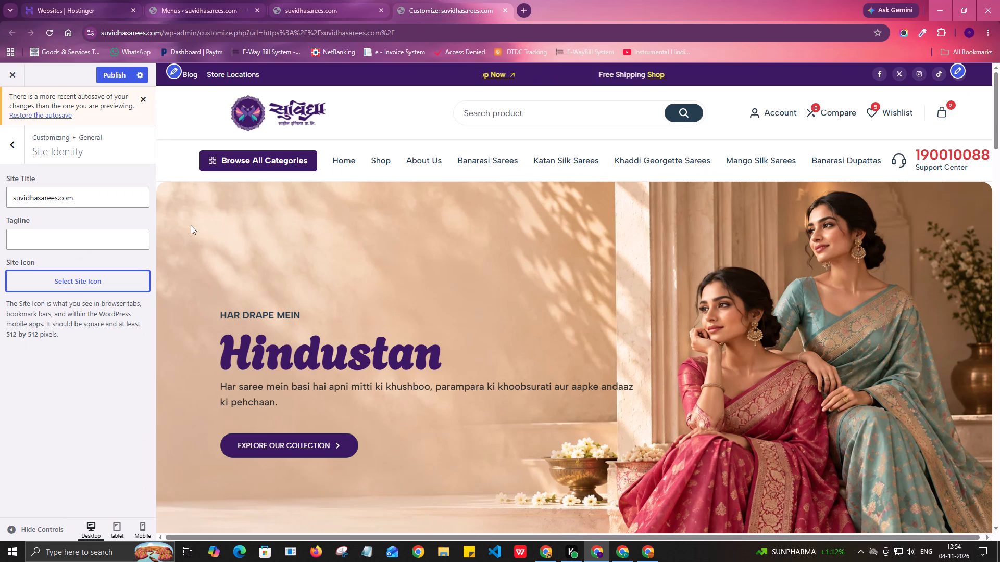
click(10, 148)
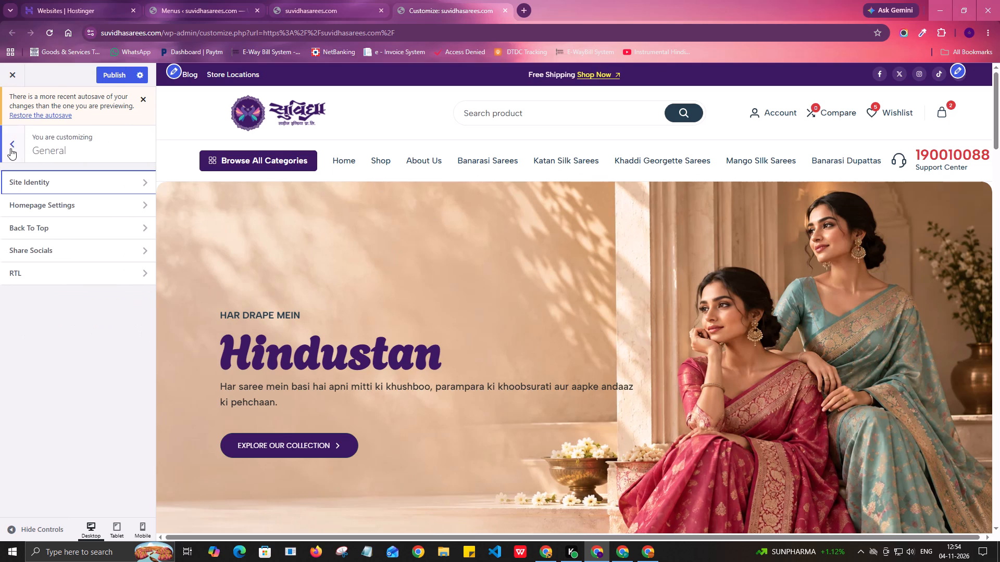
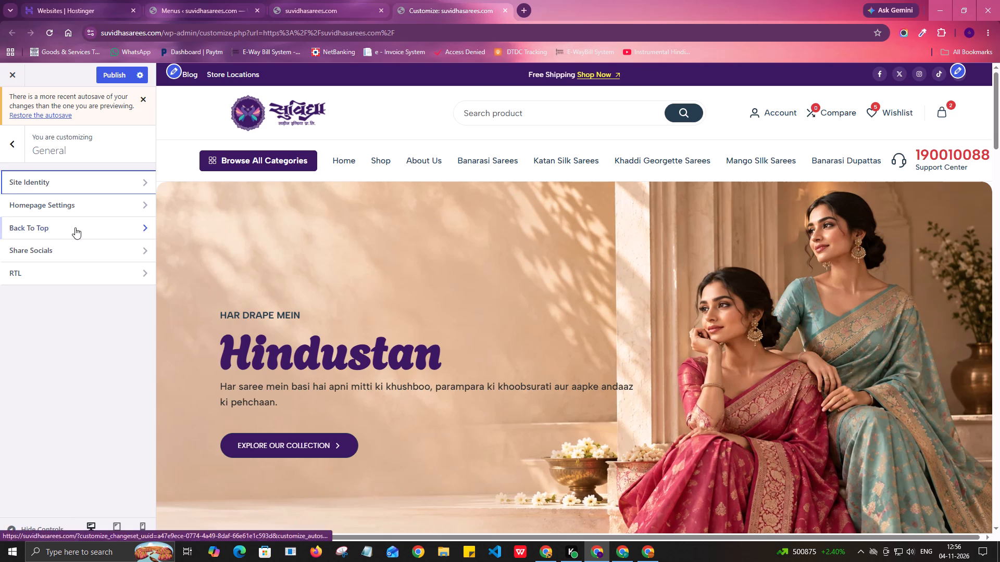
Replace the View All Url with "catego" in the Customizer's Header > Category Menu settings.
click(9, 137)
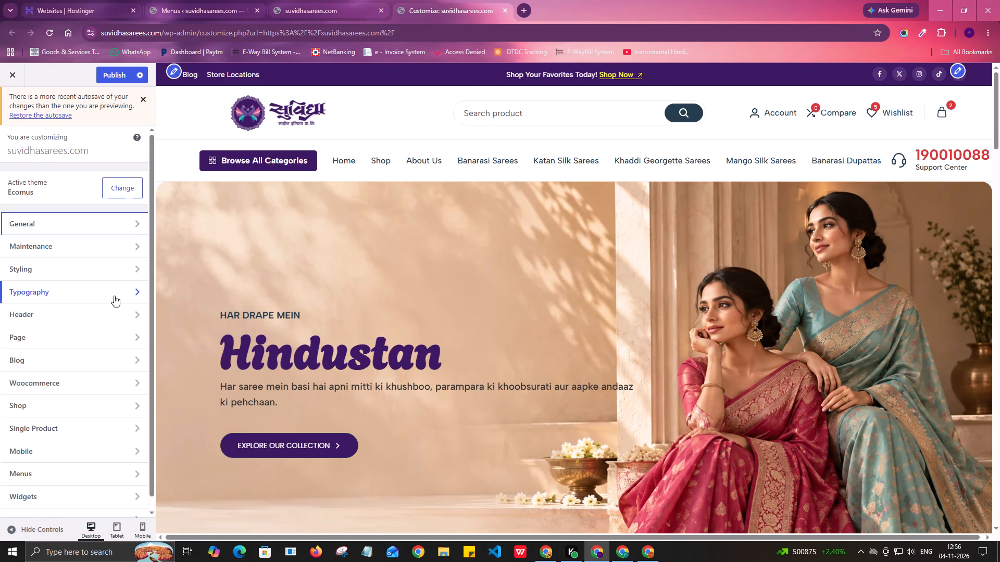
click(102, 314)
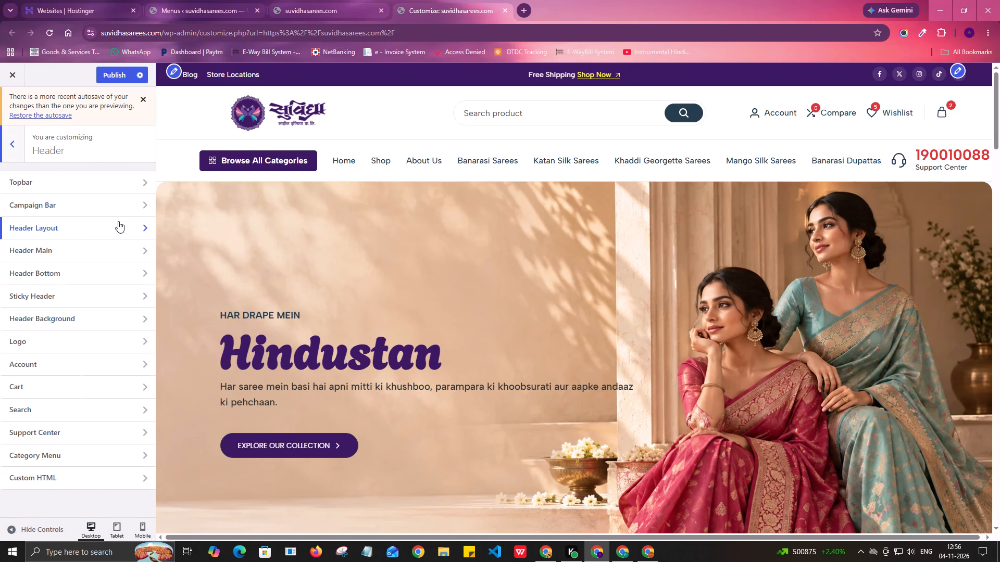
click(105, 456)
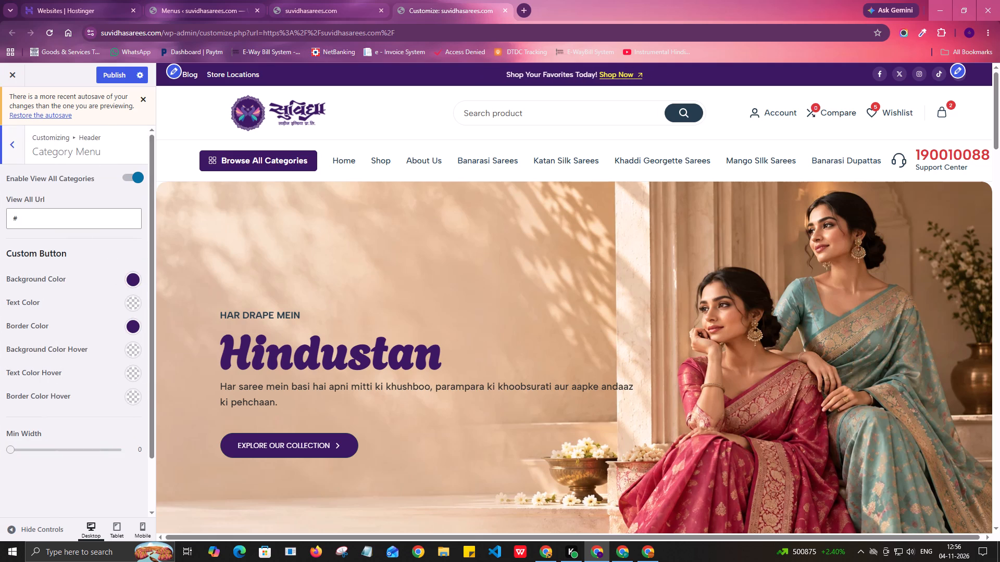
click(30, 220)
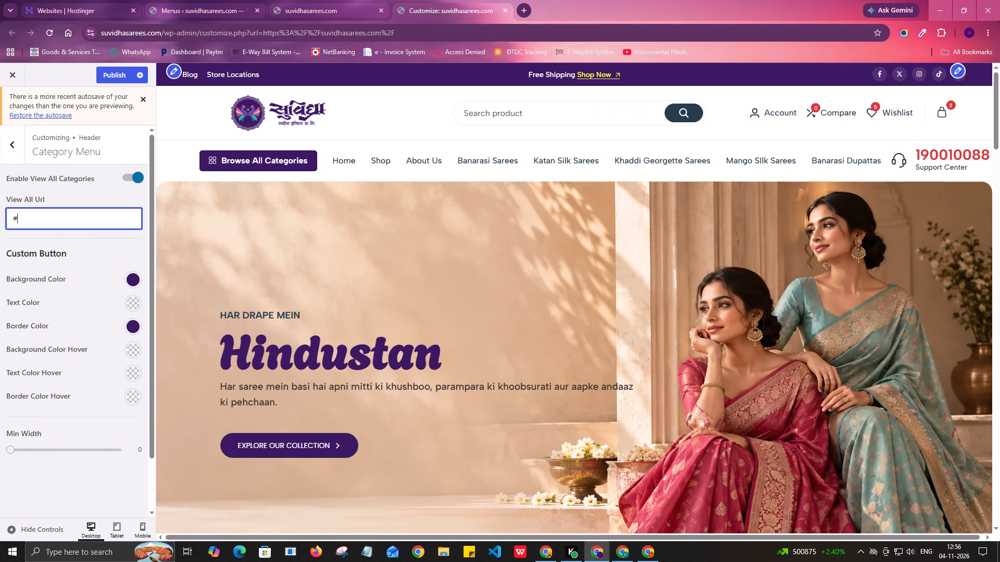
drag(29, 218, 0, 225)
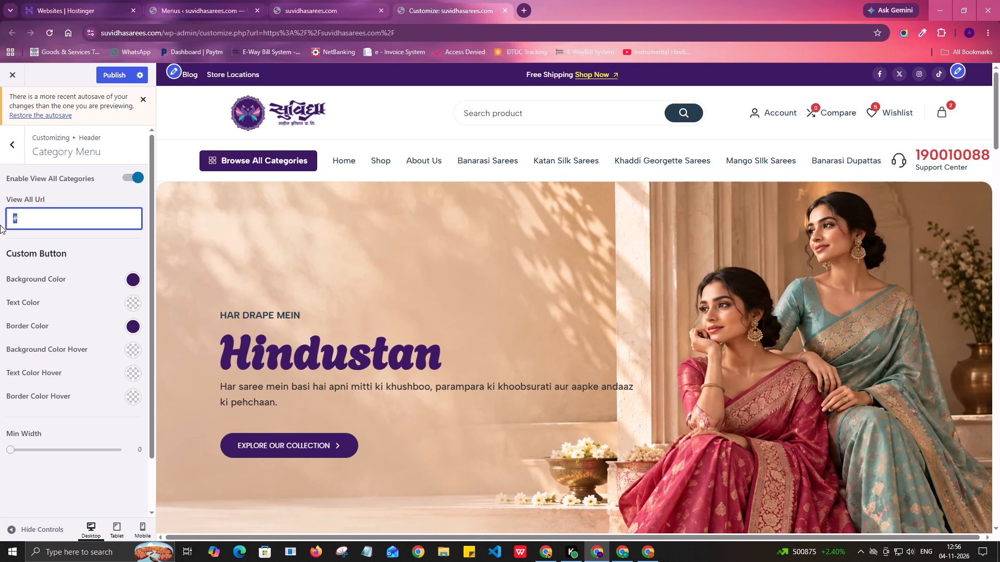
drag(0, 225, 0, 225)
key(BackSpace)
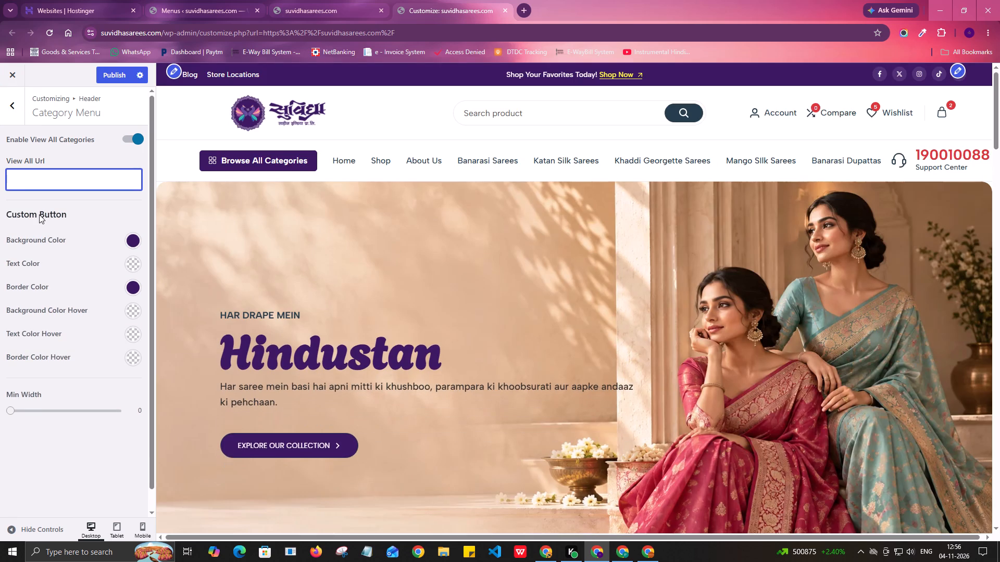
text(catego)
Switch past the storefront to the Menus admin page and open the site's Pages list from there.
click(322, 9)
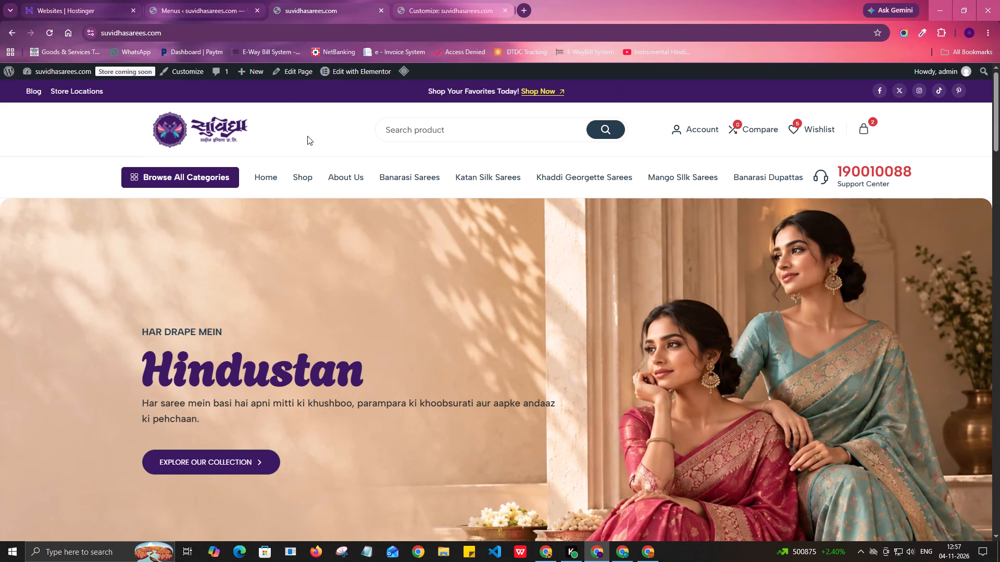
click(206, 3)
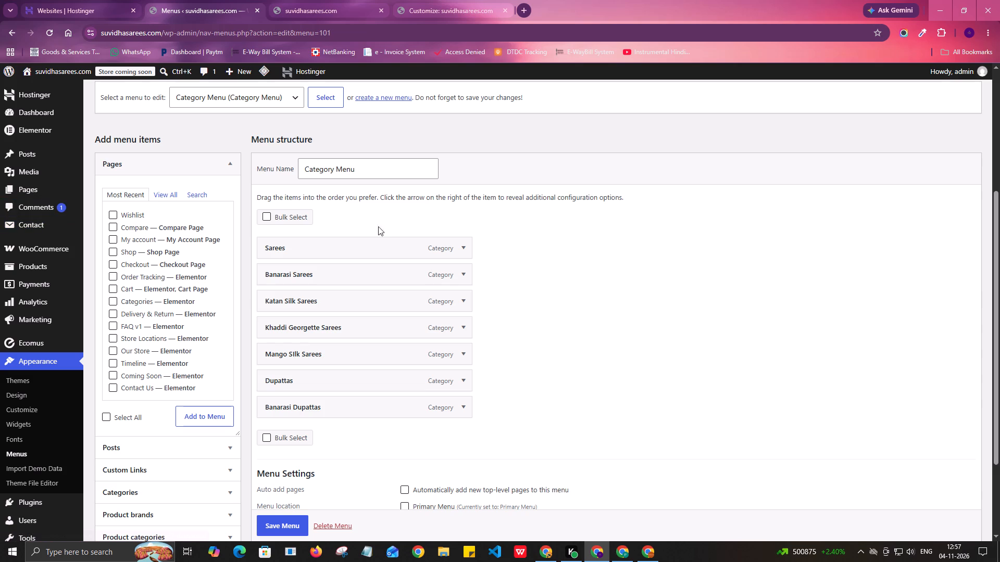
scroll(335, 244, up, 2)
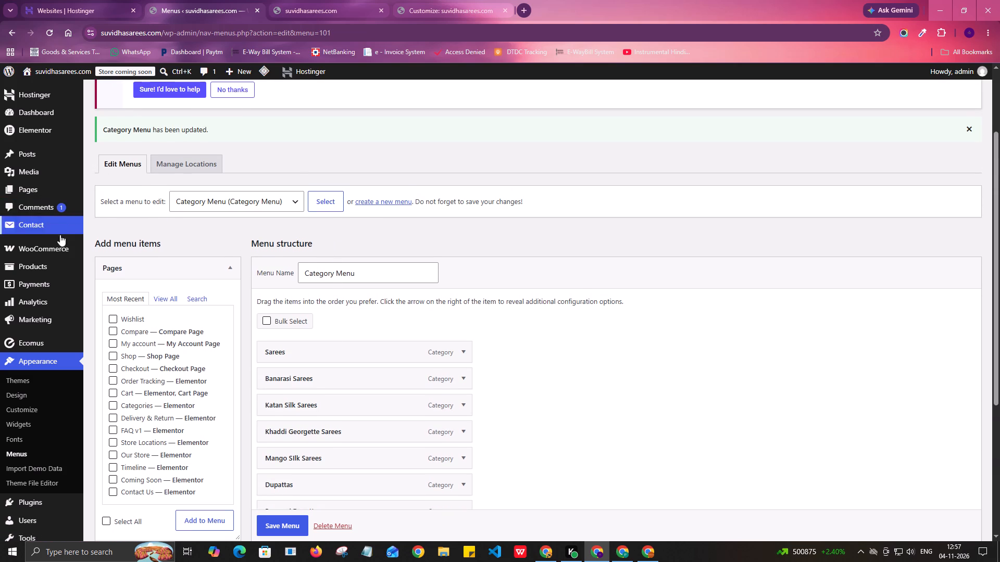
click(47, 196)
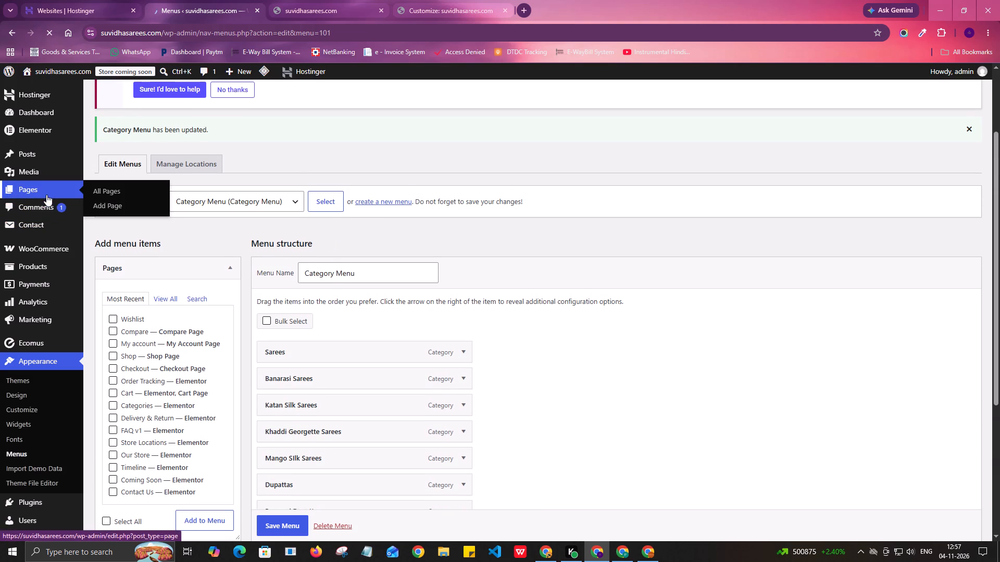
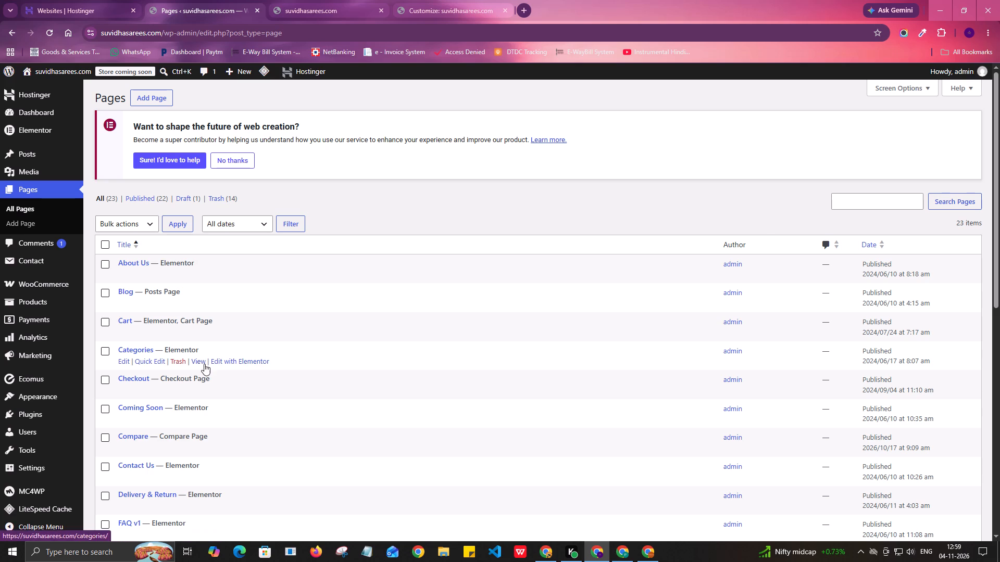
Open the live view of the Categories page from the Pages list in a new tab and switch to it.
right_click(199, 363)
click(257, 378)
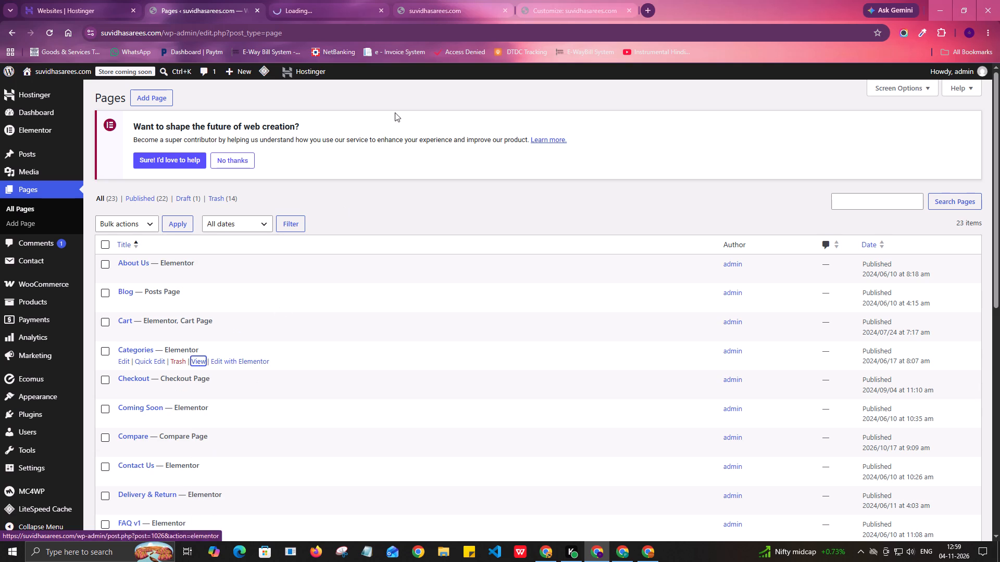
click(327, 7)
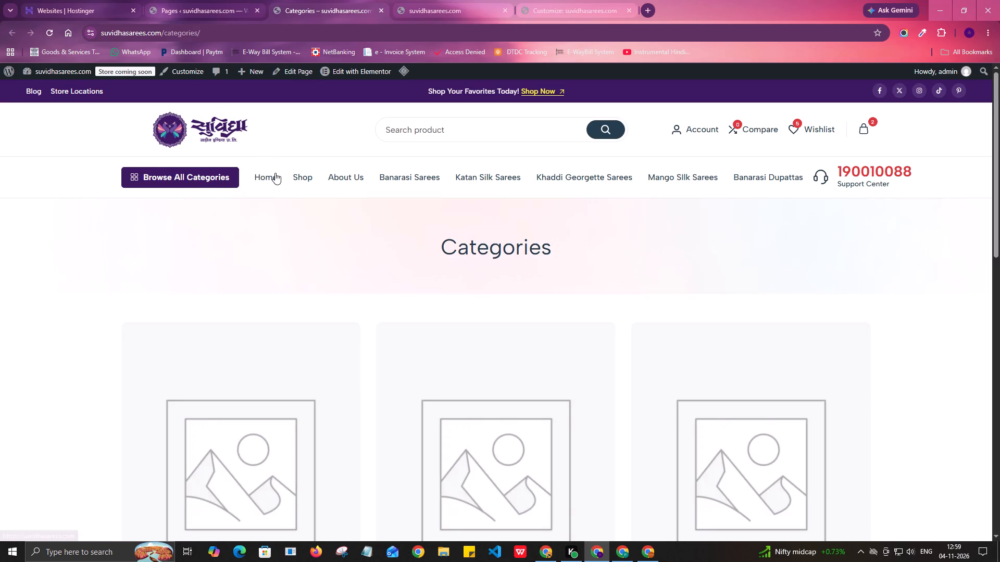
Look through the saree category tiles on the live Categories page down to the page navigation below them.
scroll(275, 173, down, 9)
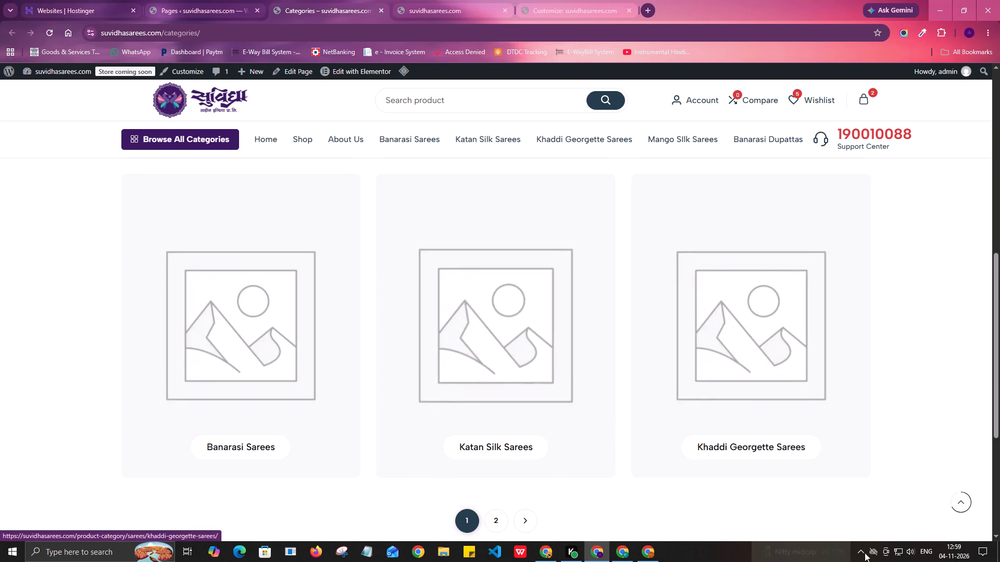
Check the computer's network connection and return to the Categories page.
click(898, 553)
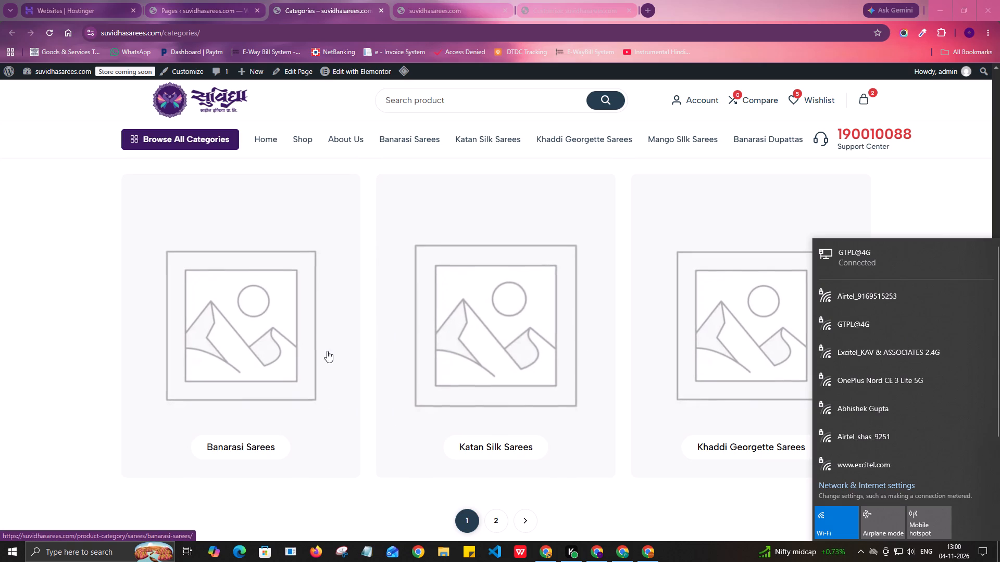
click(81, 310)
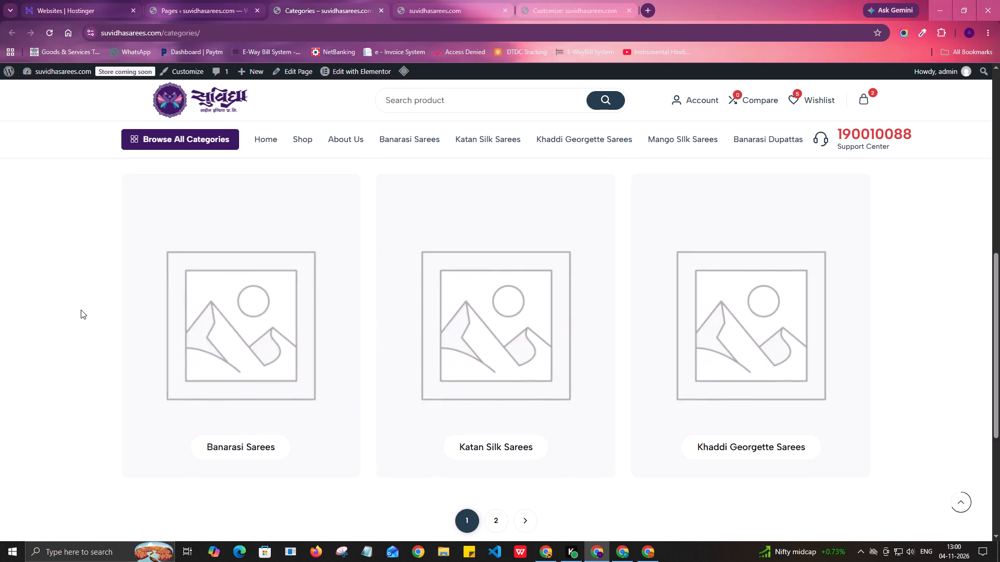
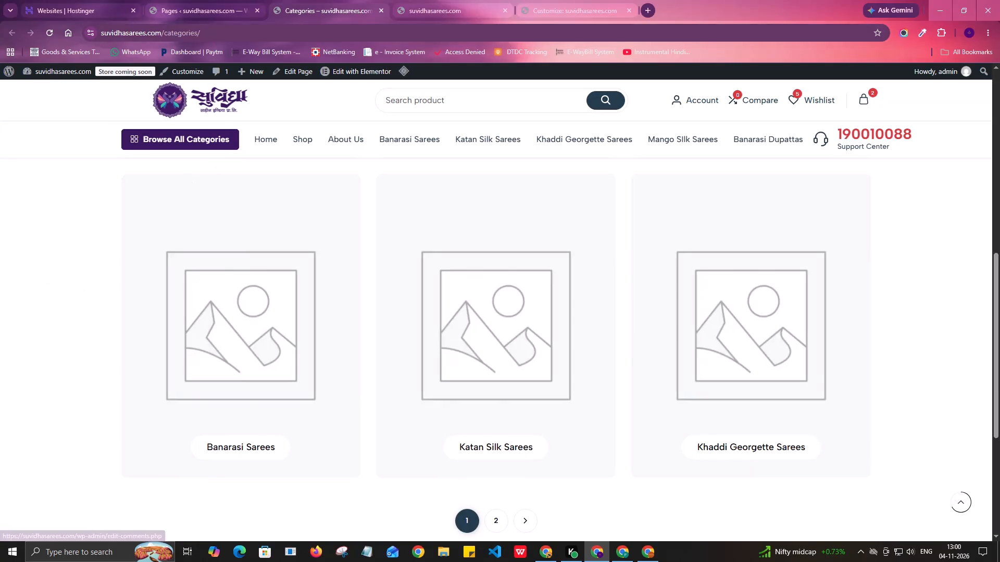
drag(212, 34, 0, 33)
key(ctrl+c)
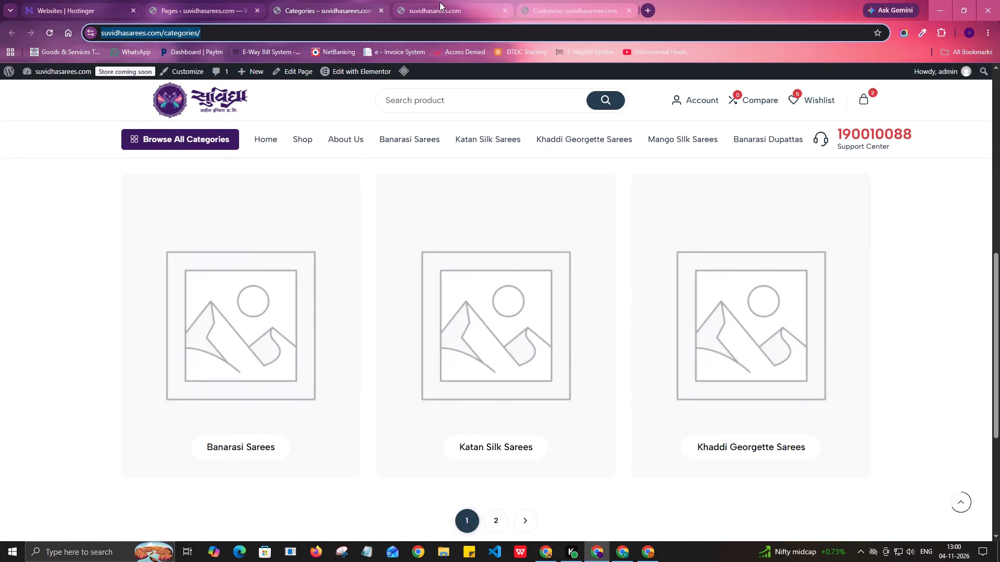
click(533, 0)
key(ctrl+a)
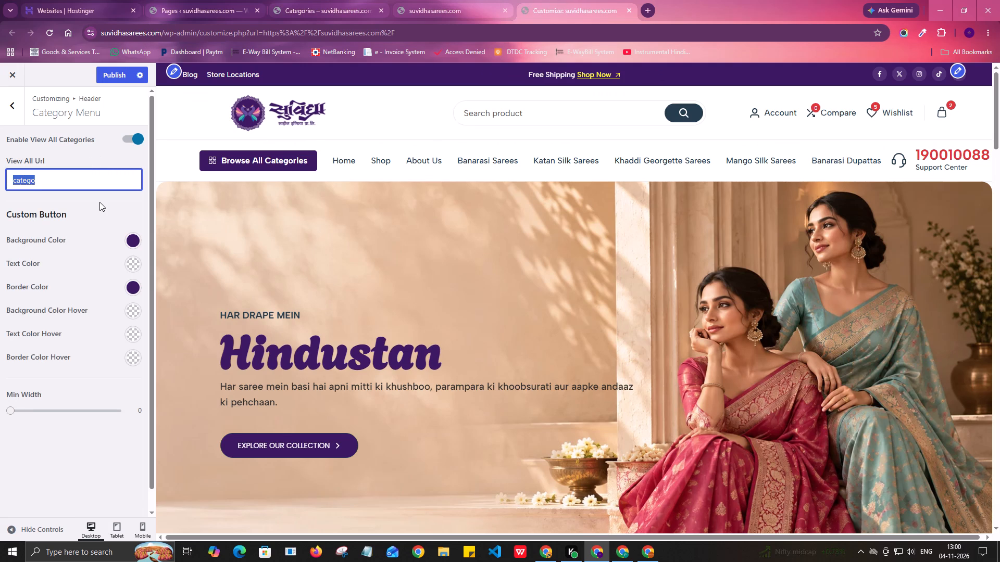
key(ctrl+v)
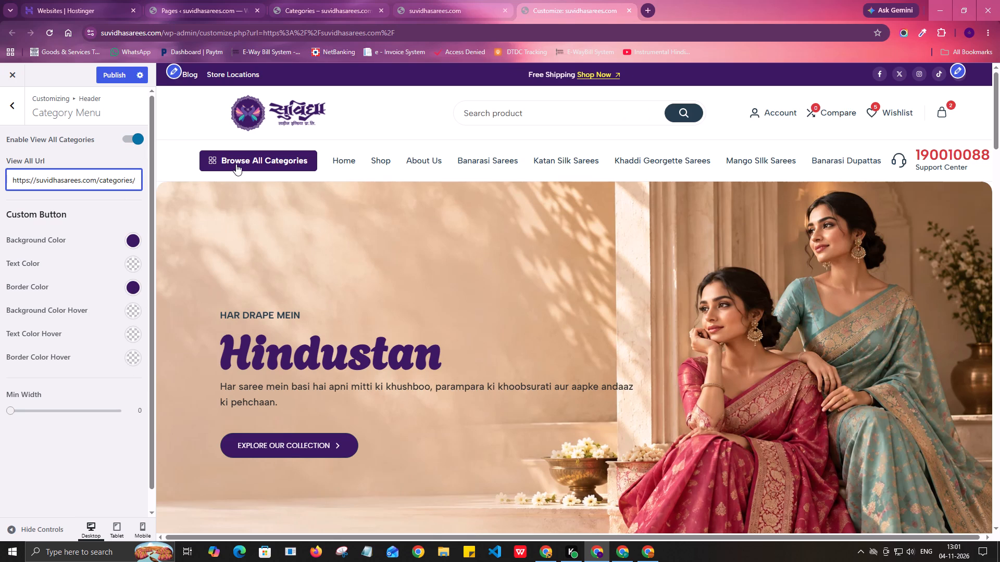
click(62, 449)
click(112, 72)
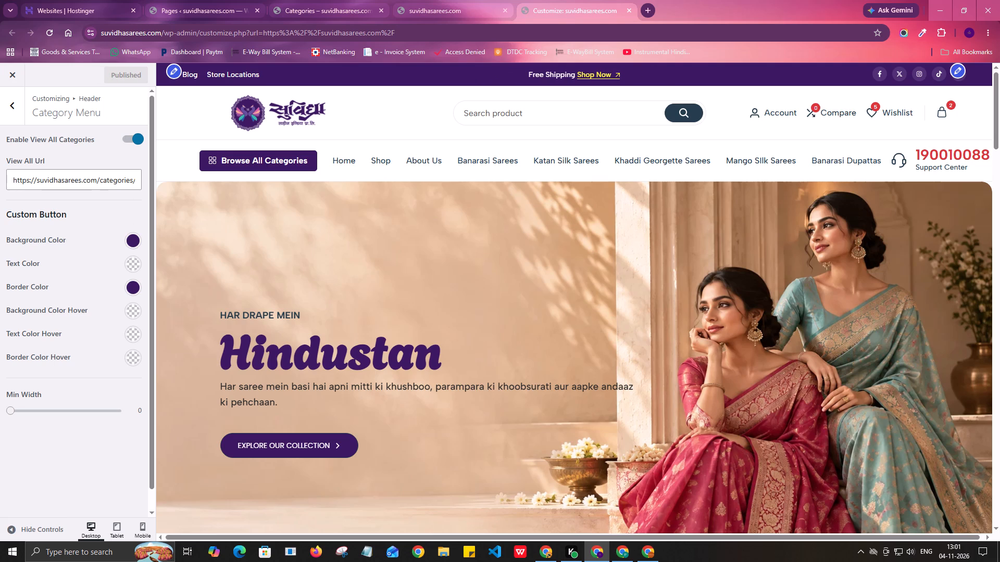
click(13, 111)
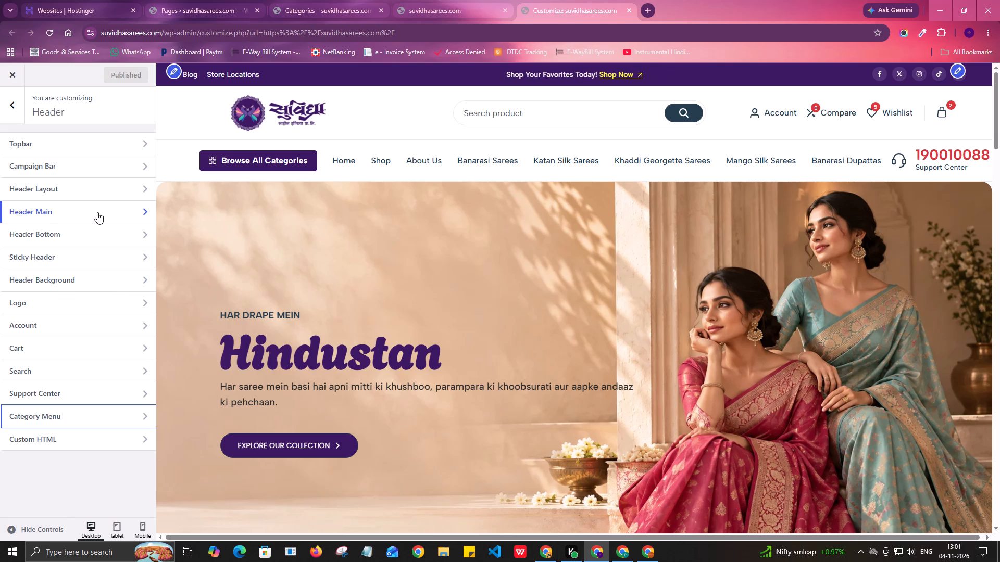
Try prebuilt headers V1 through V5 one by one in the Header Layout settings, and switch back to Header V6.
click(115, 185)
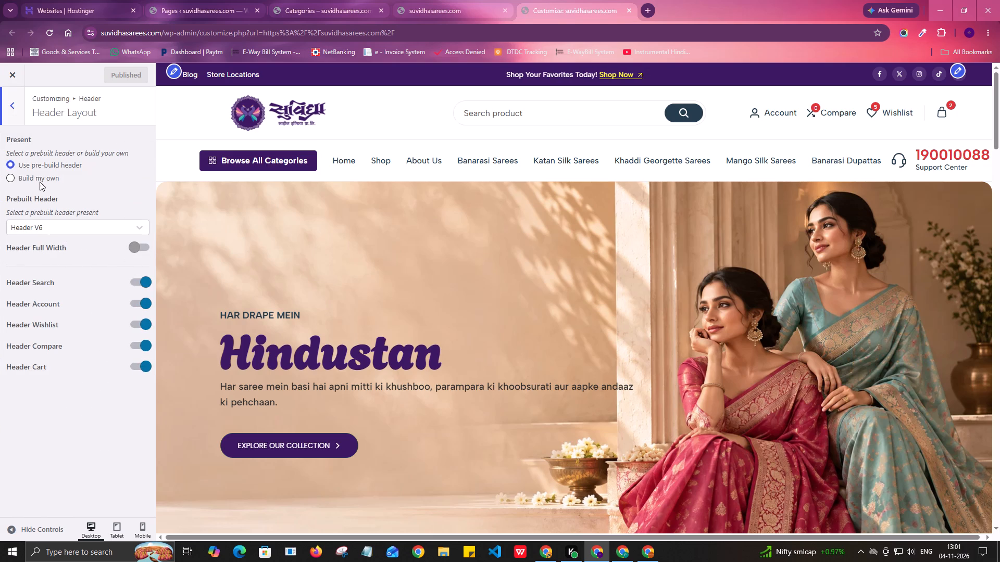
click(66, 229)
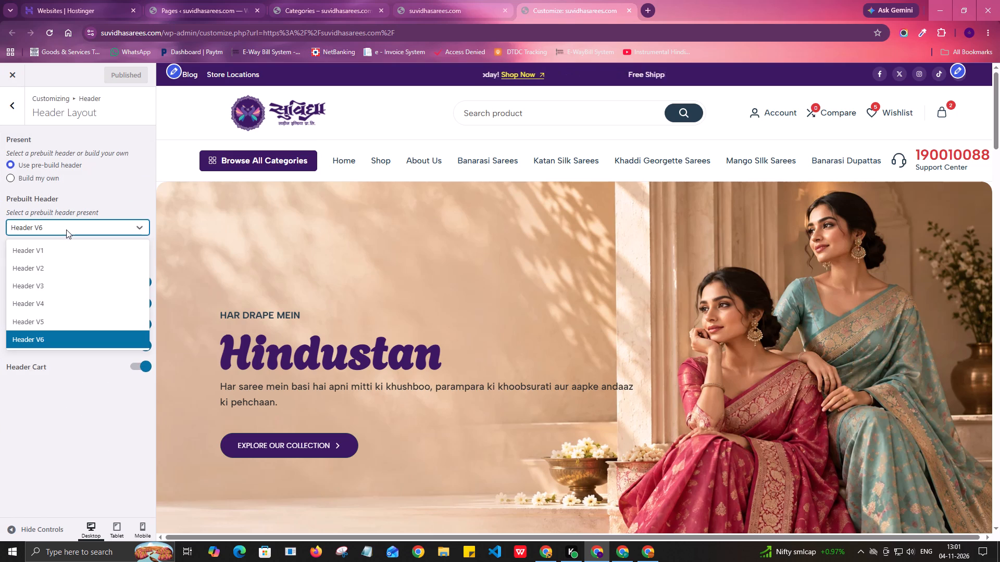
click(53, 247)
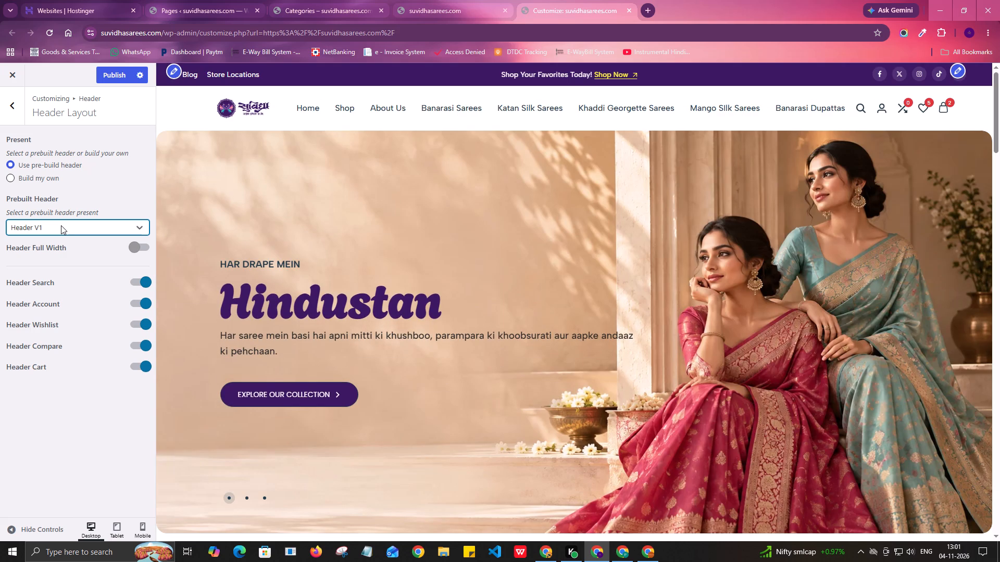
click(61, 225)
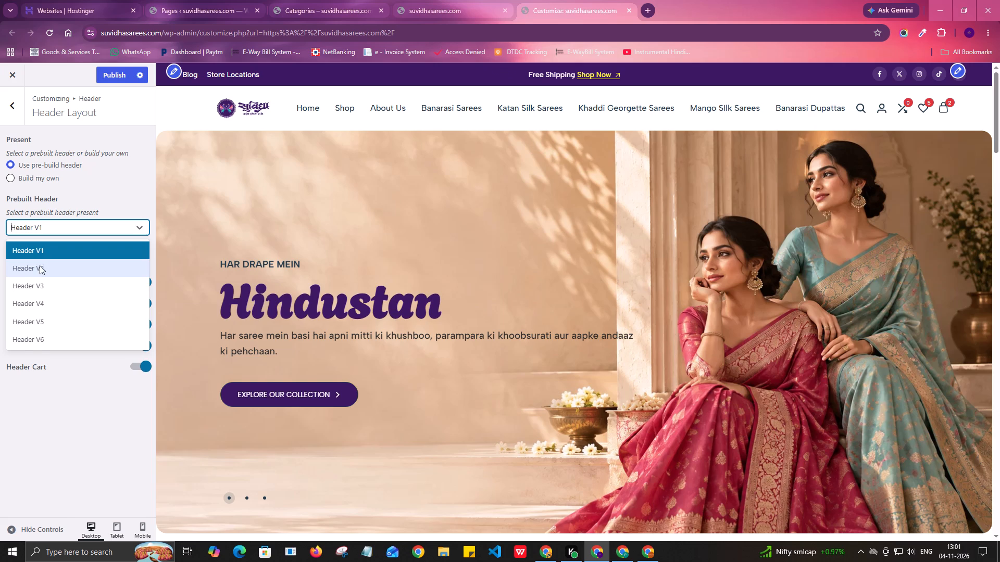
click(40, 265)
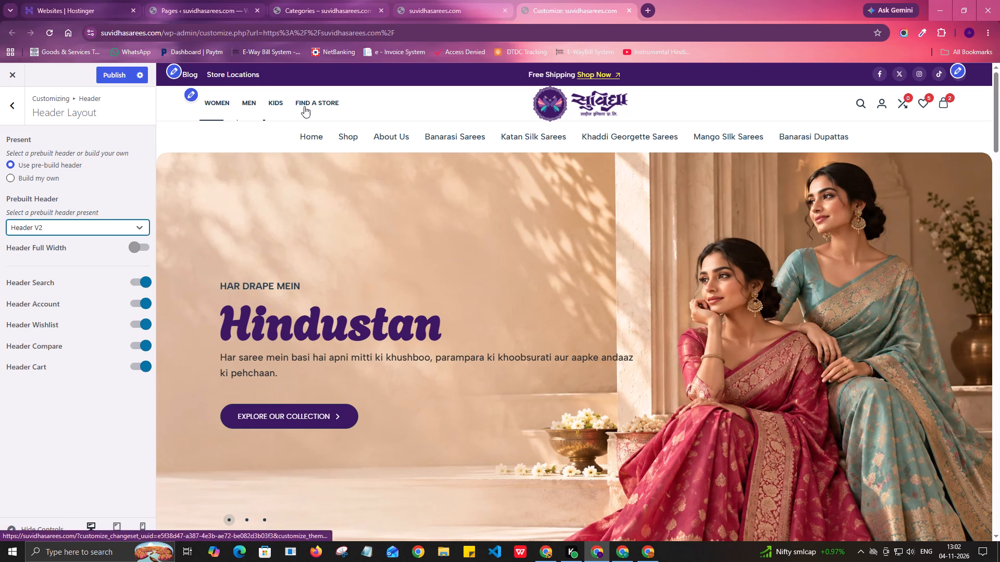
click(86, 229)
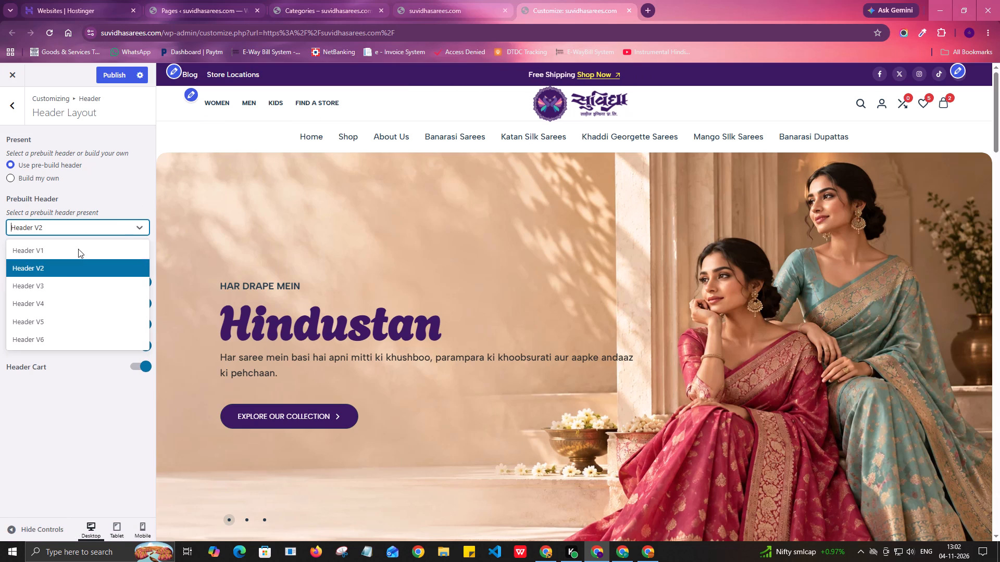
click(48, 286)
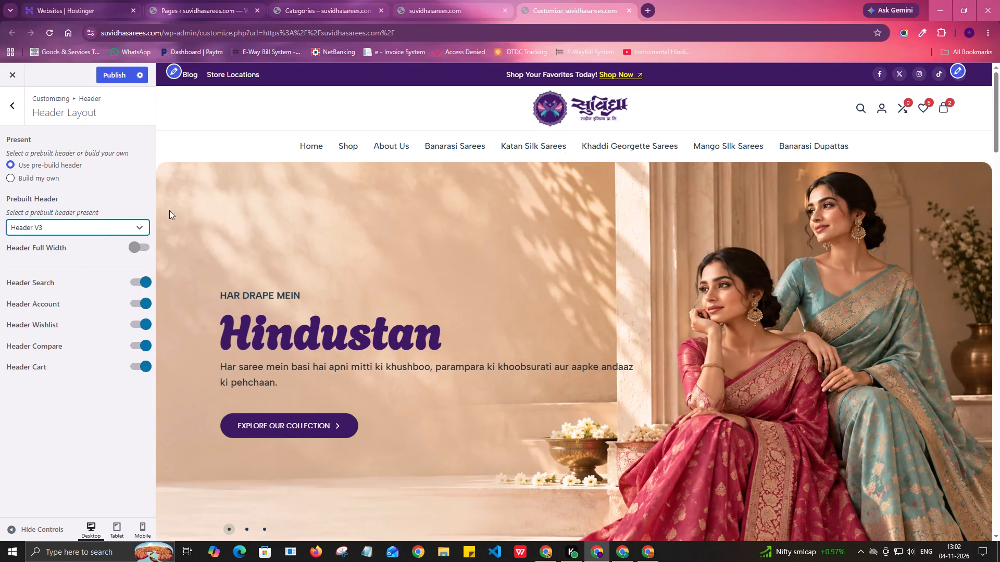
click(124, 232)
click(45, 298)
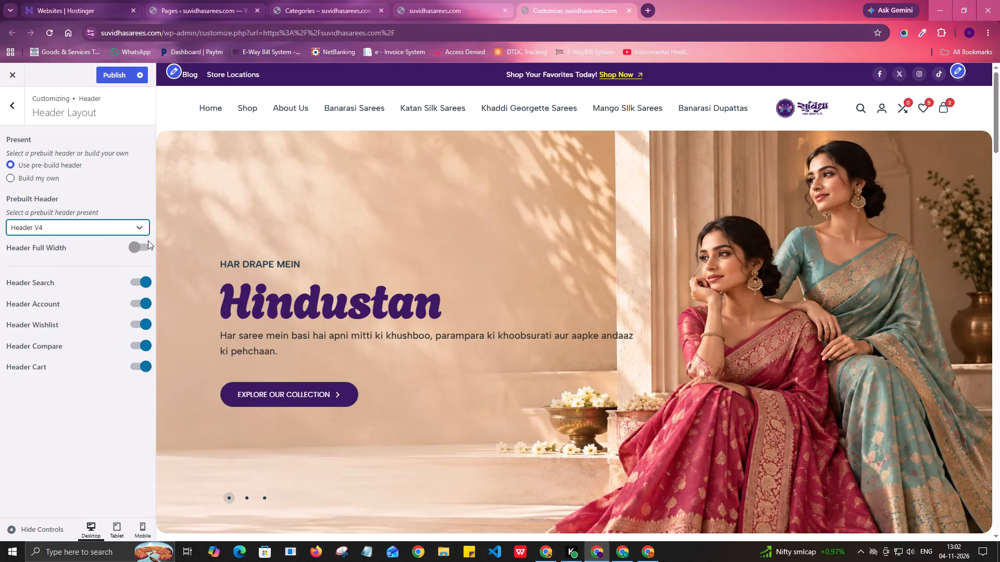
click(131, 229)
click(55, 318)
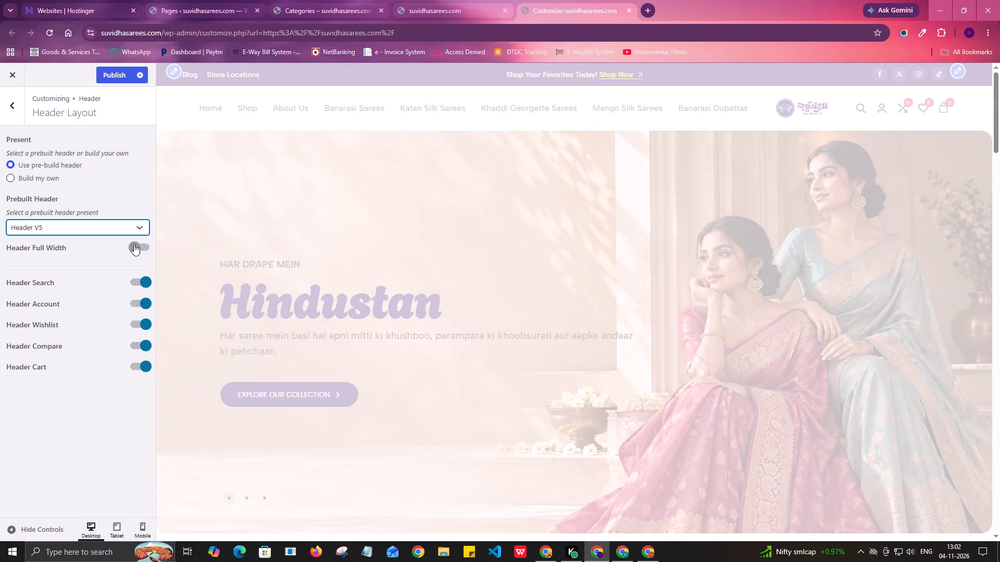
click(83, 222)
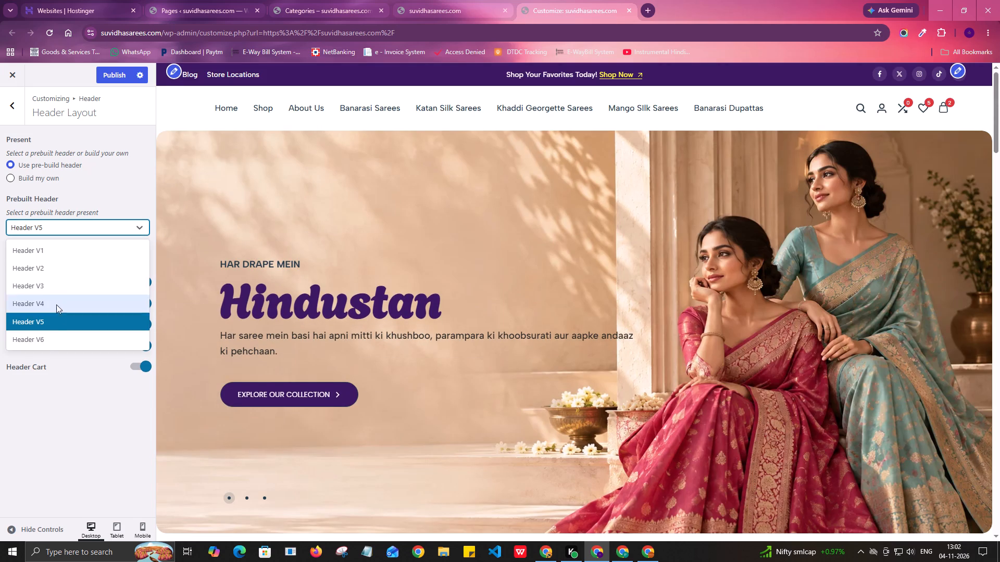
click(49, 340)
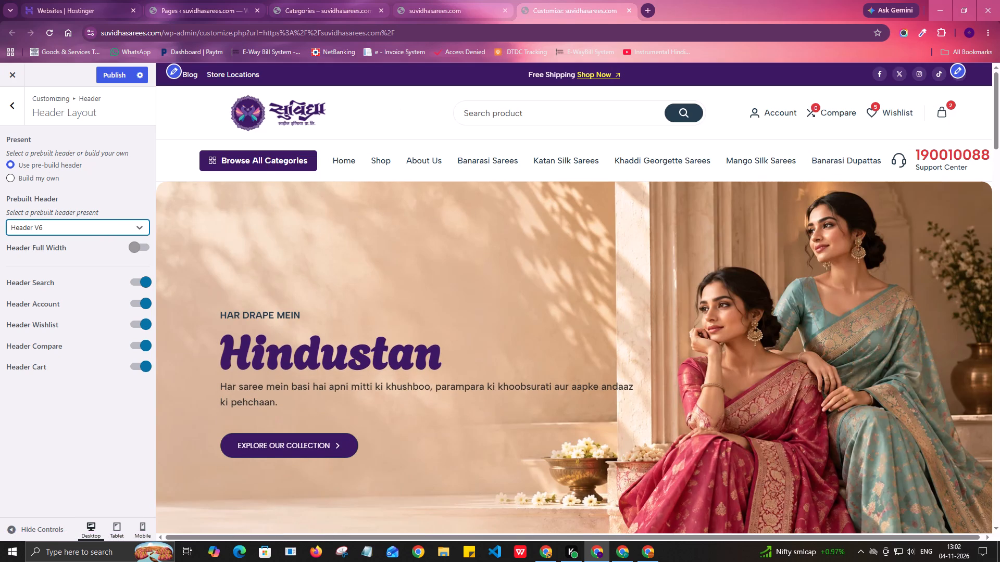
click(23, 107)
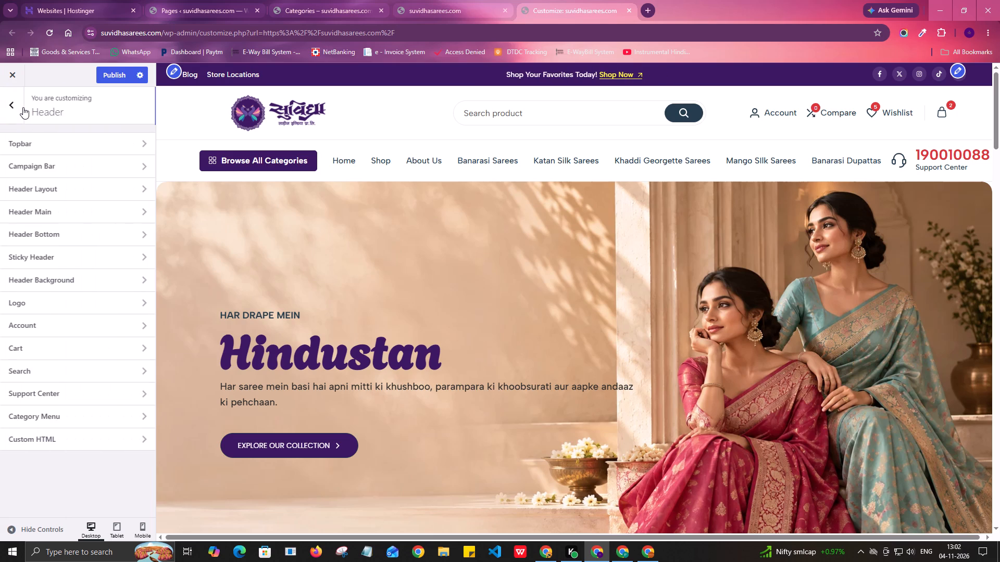
Look through the Header Main, Header Bottom, Sticky Header and Header Background settings for options affecting the category button.
click(107, 207)
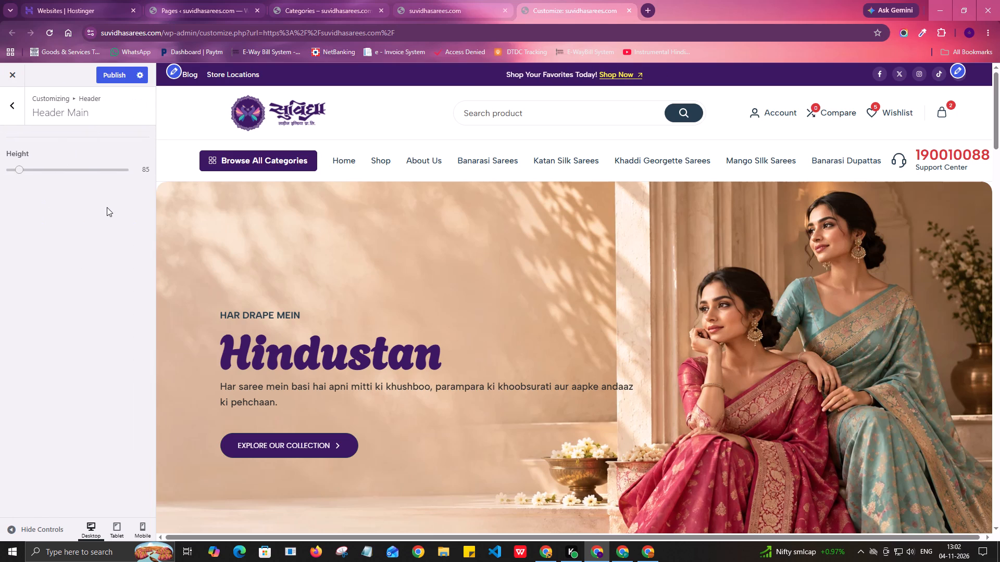
click(20, 105)
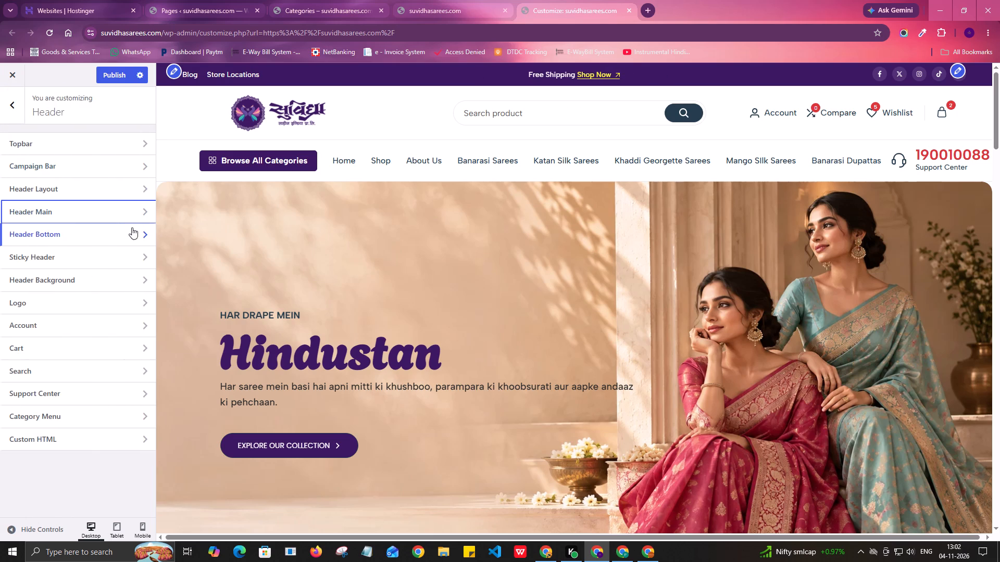
click(130, 235)
click(14, 100)
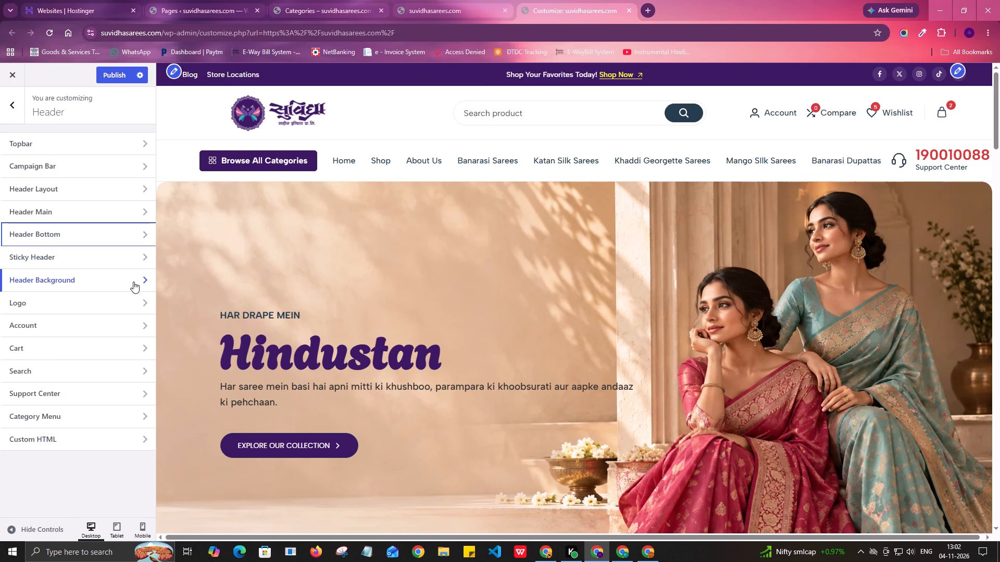
click(132, 259)
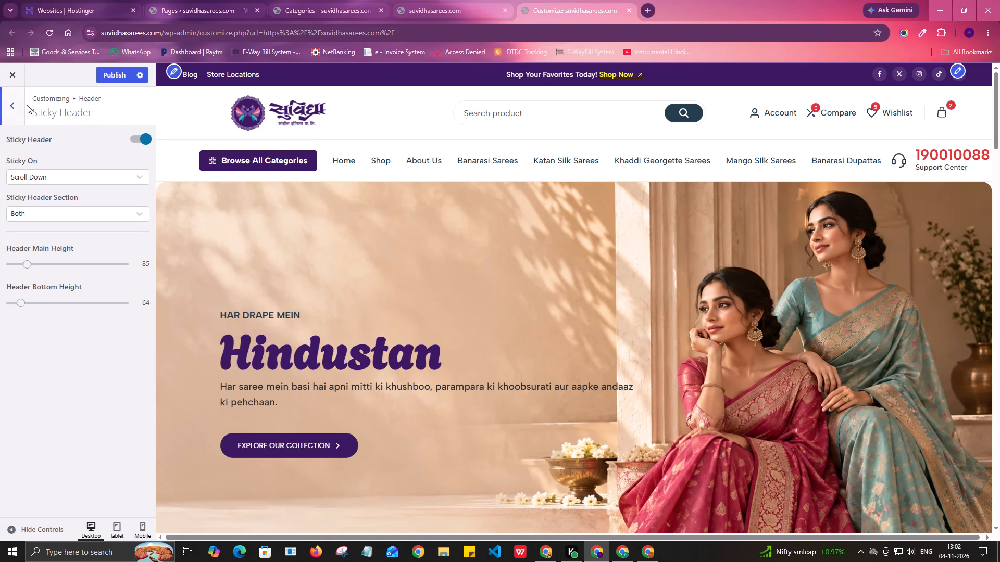
click(14, 104)
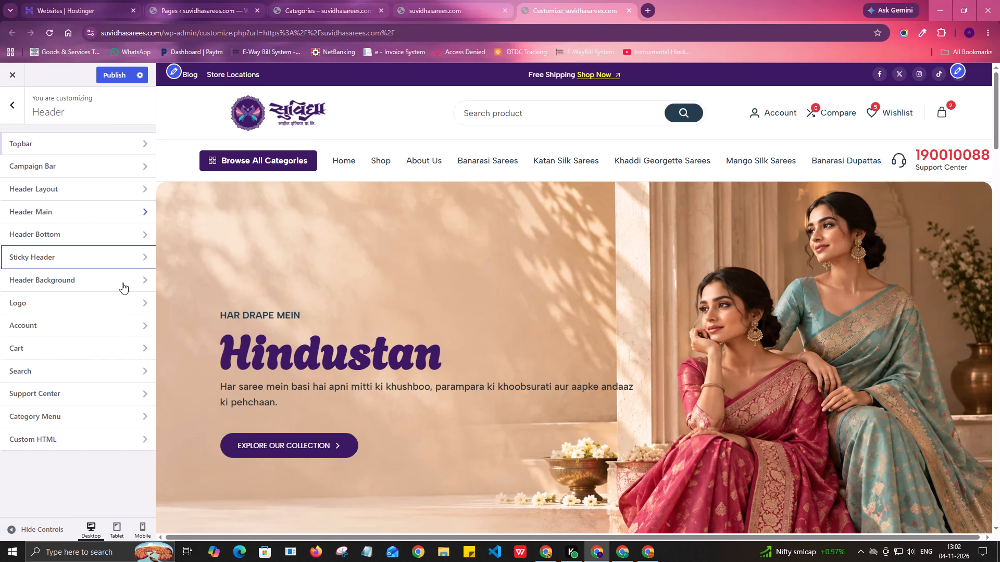
click(130, 277)
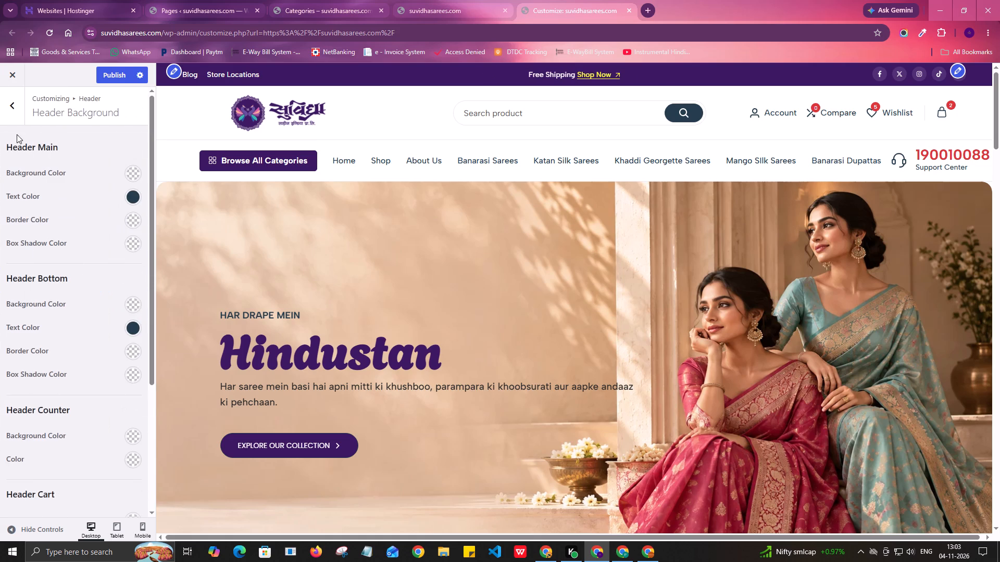
scroll(67, 242, down, 6)
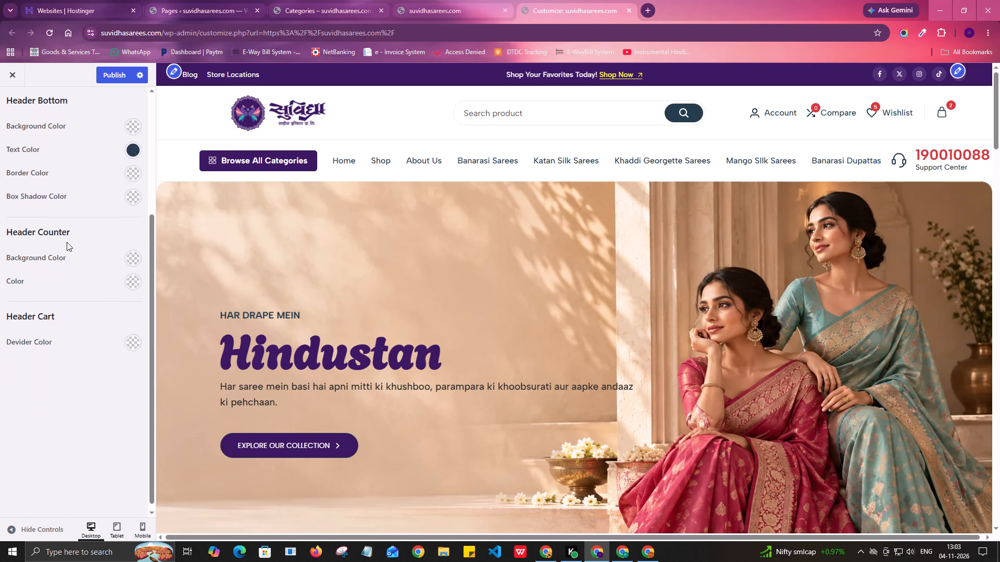
scroll(31, 212, up, 9)
click(14, 103)
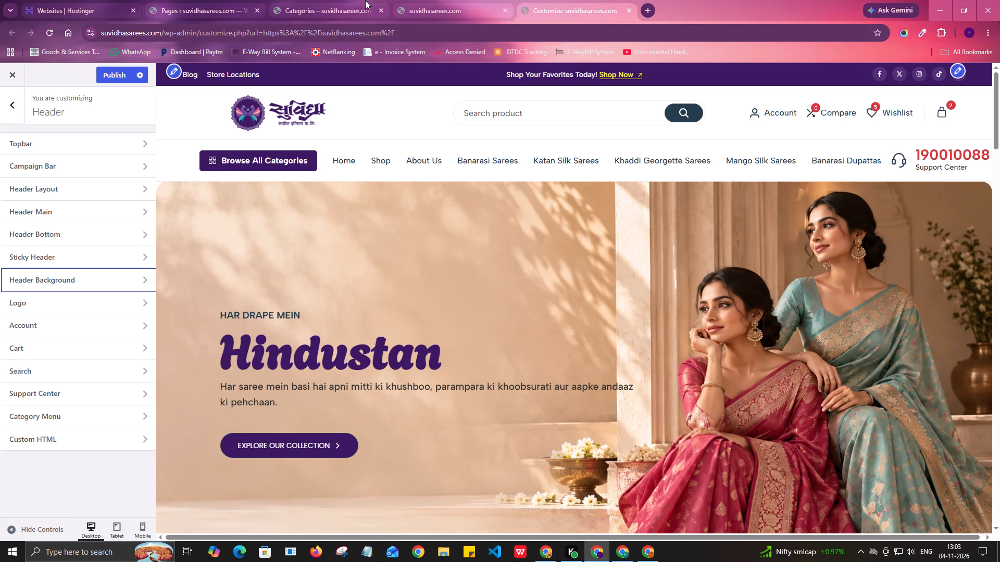
Reload the live homepage in its own tab and test the Browse All Categories button.
click(439, 0)
click(53, 29)
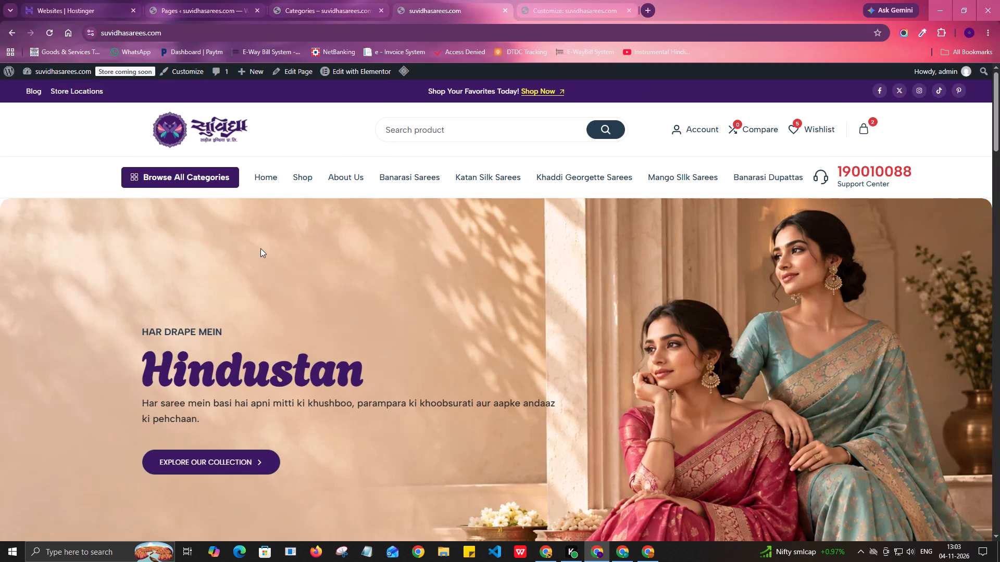
click(199, 172)
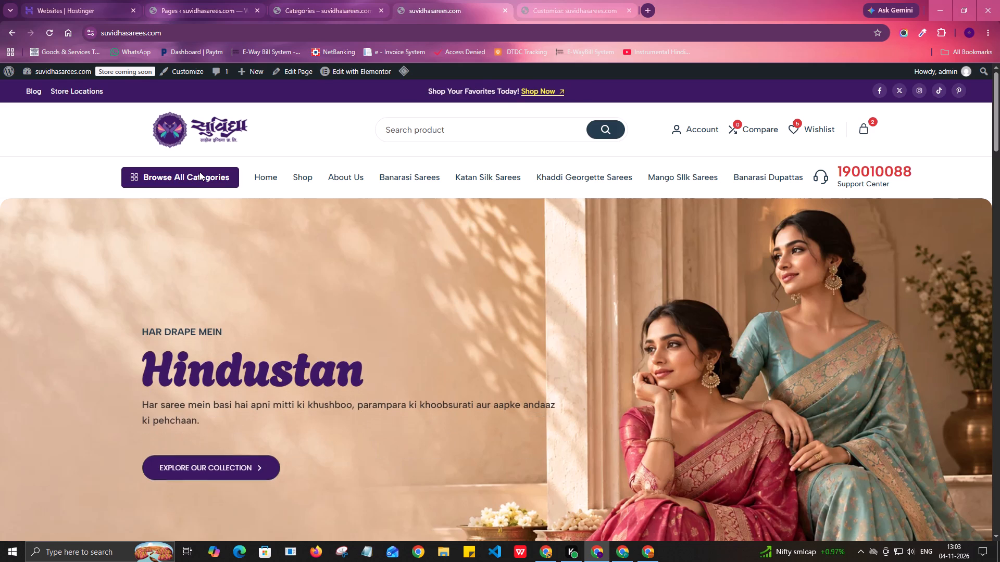
click(195, 180)
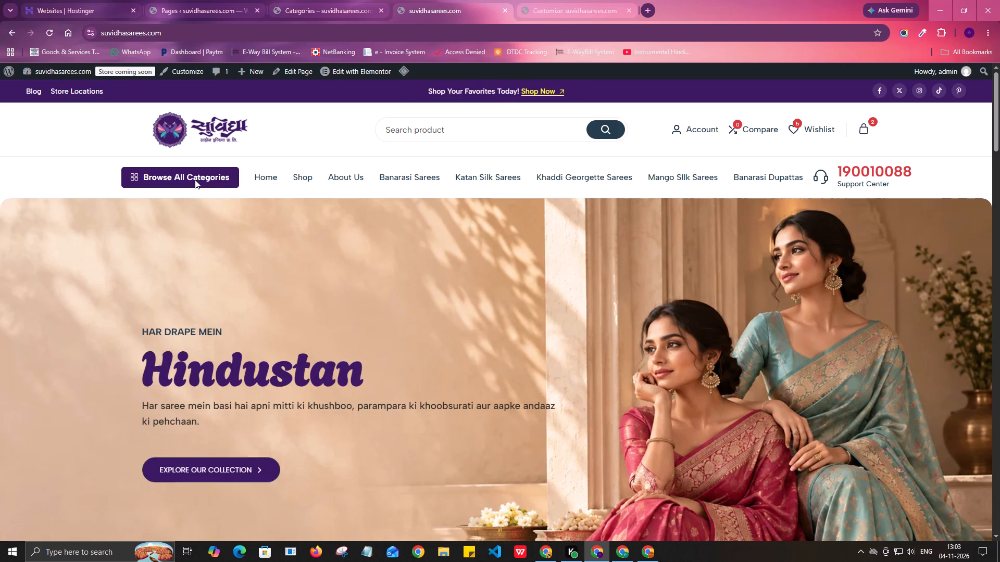
Return to the Category Menu settings in the customizer and publish the pending header changes.
click(528, 0)
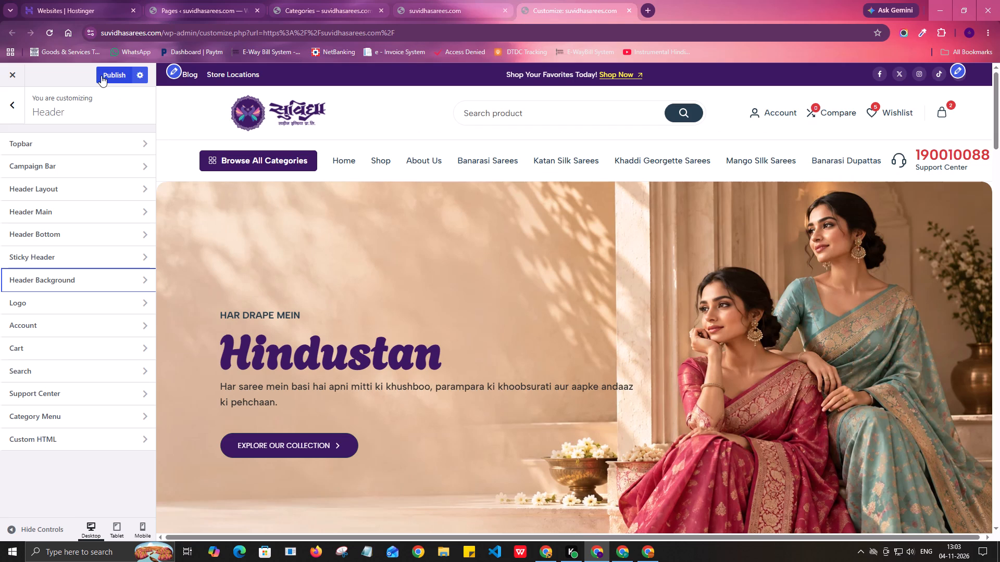
click(86, 415)
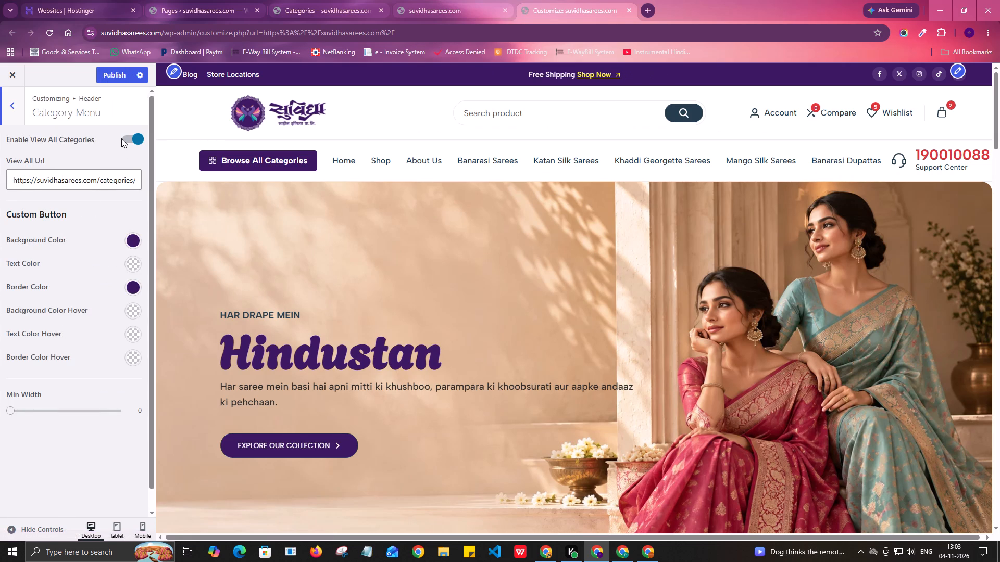
click(113, 75)
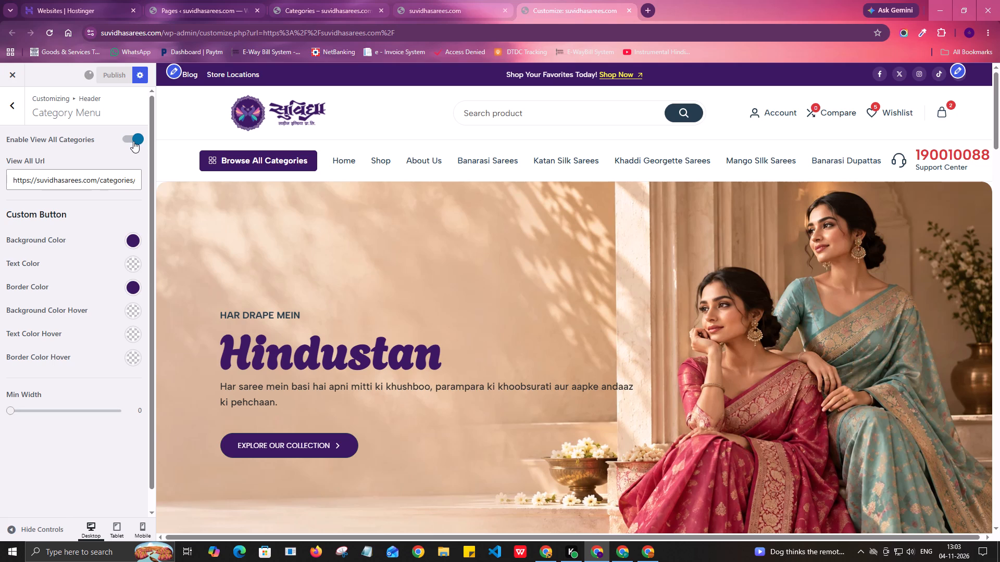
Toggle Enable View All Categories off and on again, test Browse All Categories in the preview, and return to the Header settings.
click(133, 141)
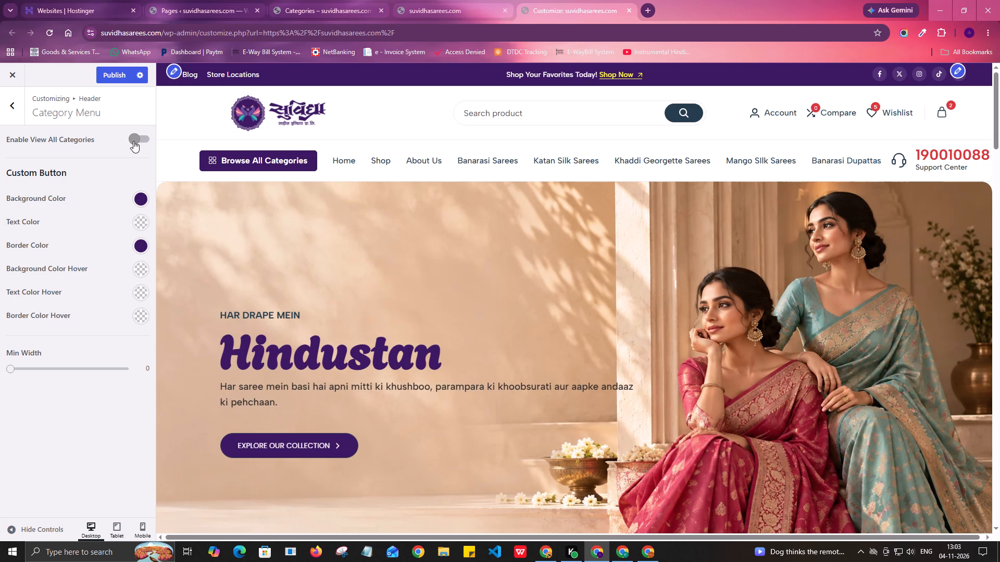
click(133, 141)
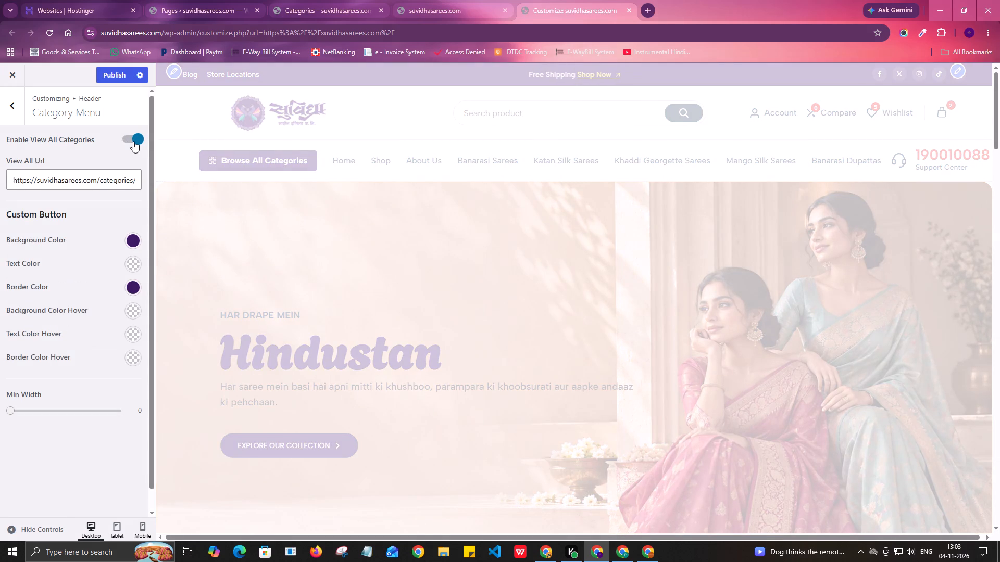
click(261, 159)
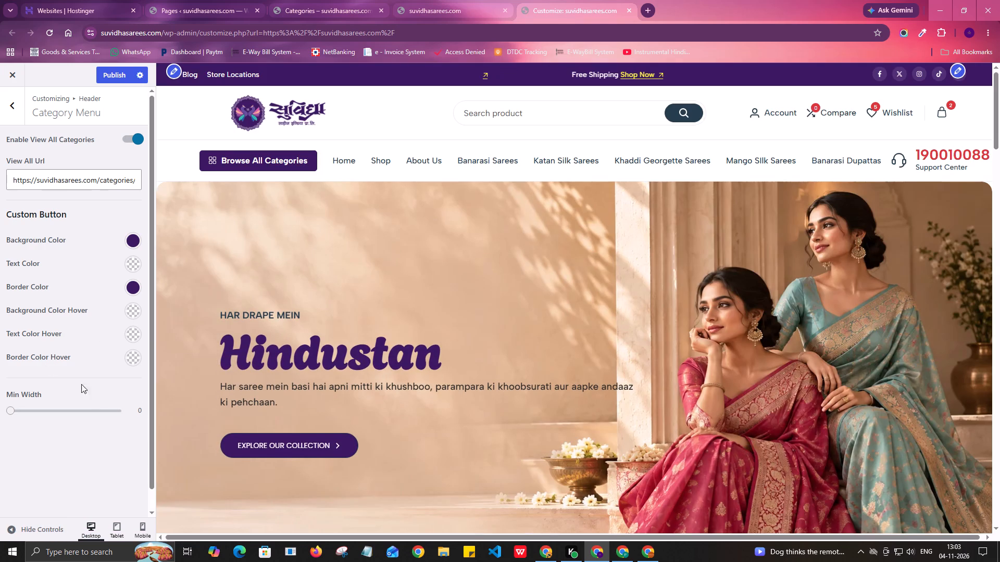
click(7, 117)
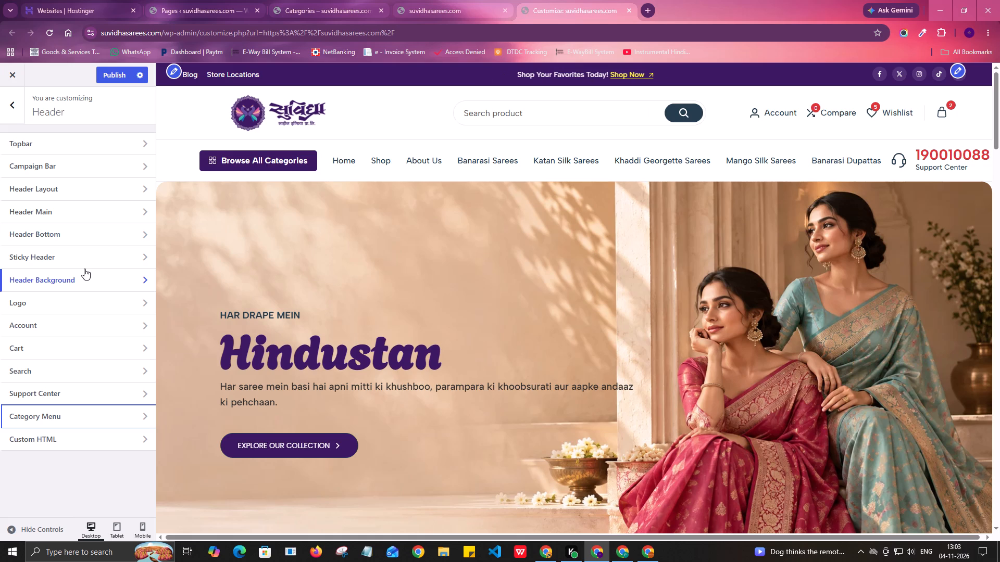
Look through the Custom HTML, Account and Cart header settings and the Woocommerce section for options affecting the category button.
click(99, 445)
click(11, 112)
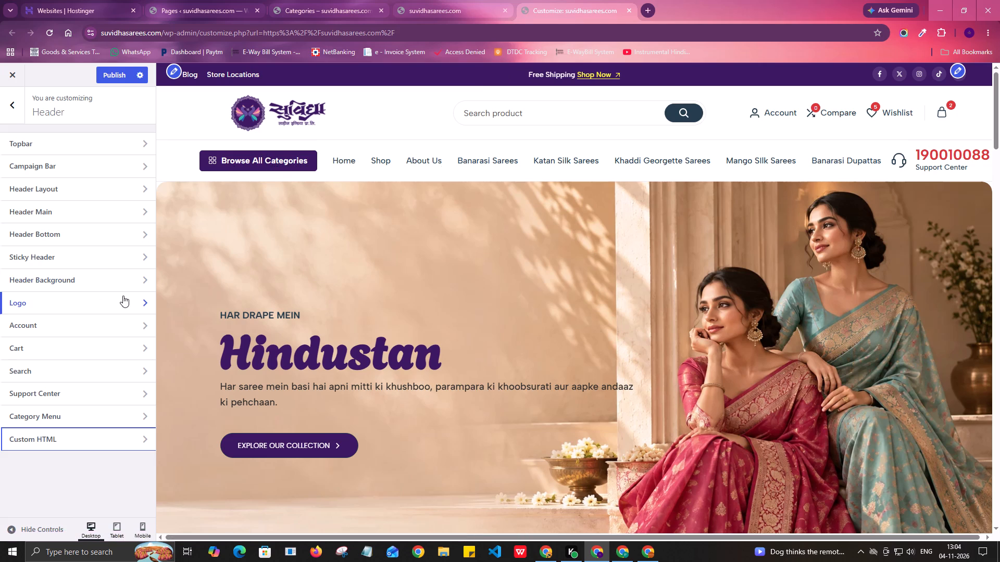
click(121, 326)
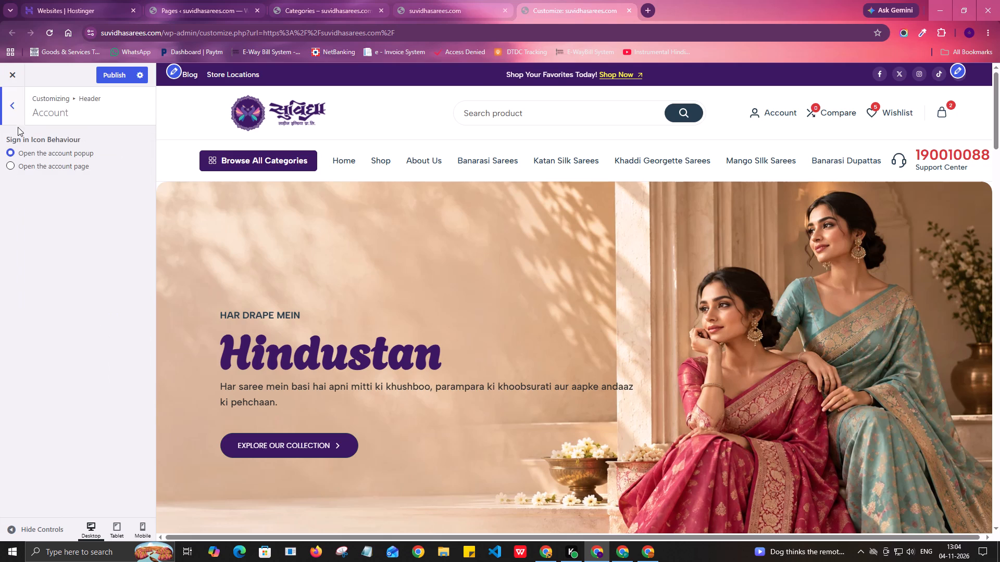
click(16, 113)
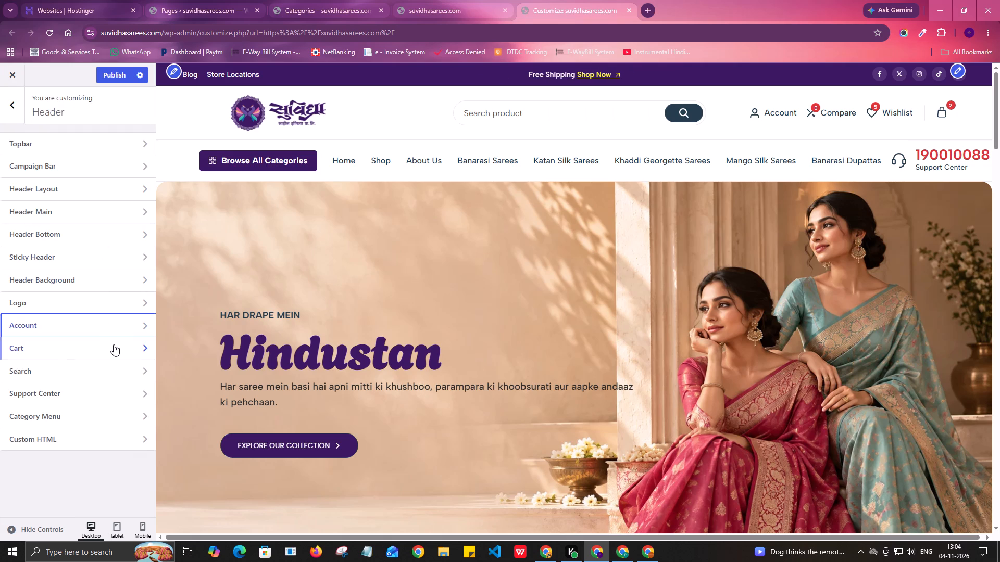
click(114, 344)
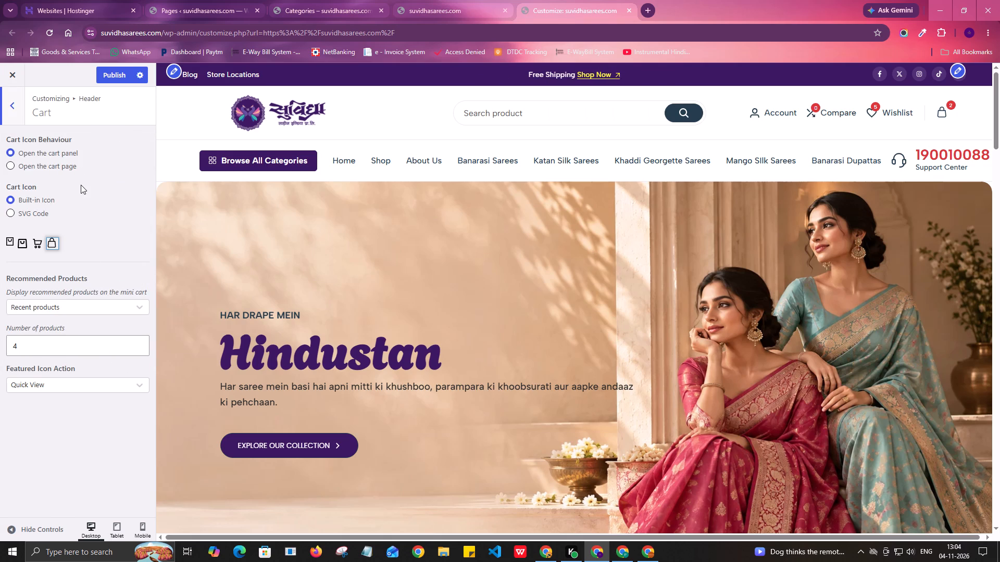
click(9, 110)
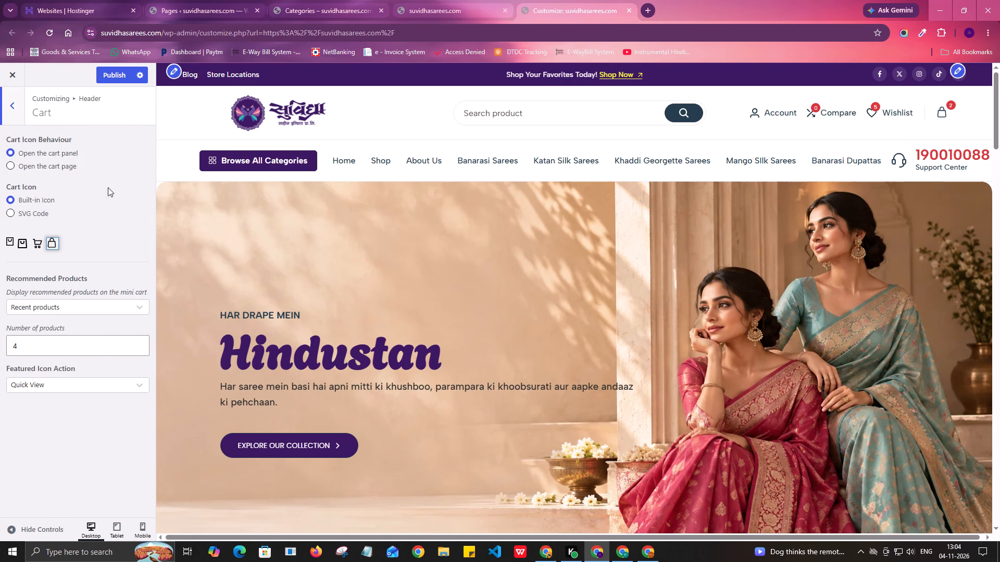
click(9, 108)
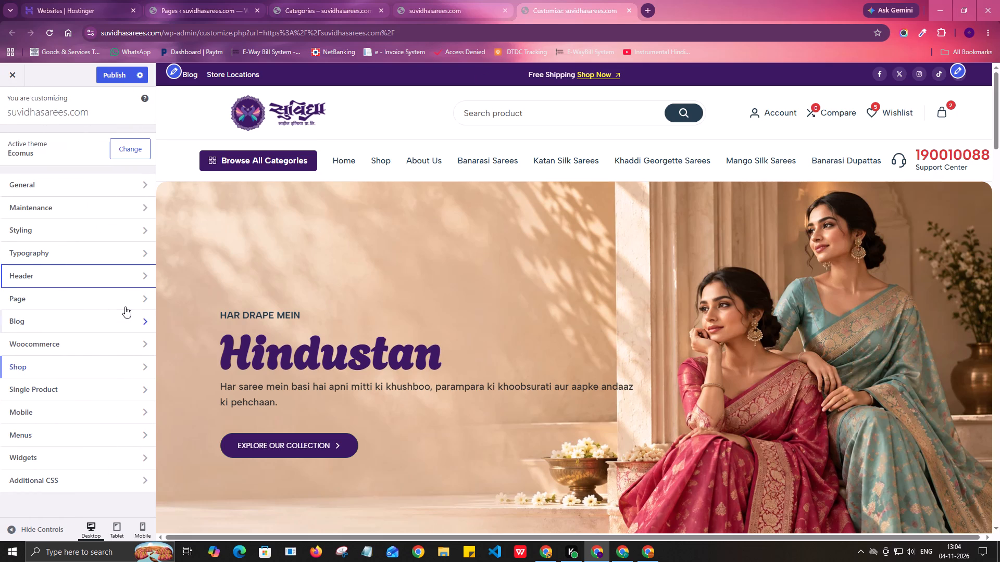
click(124, 346)
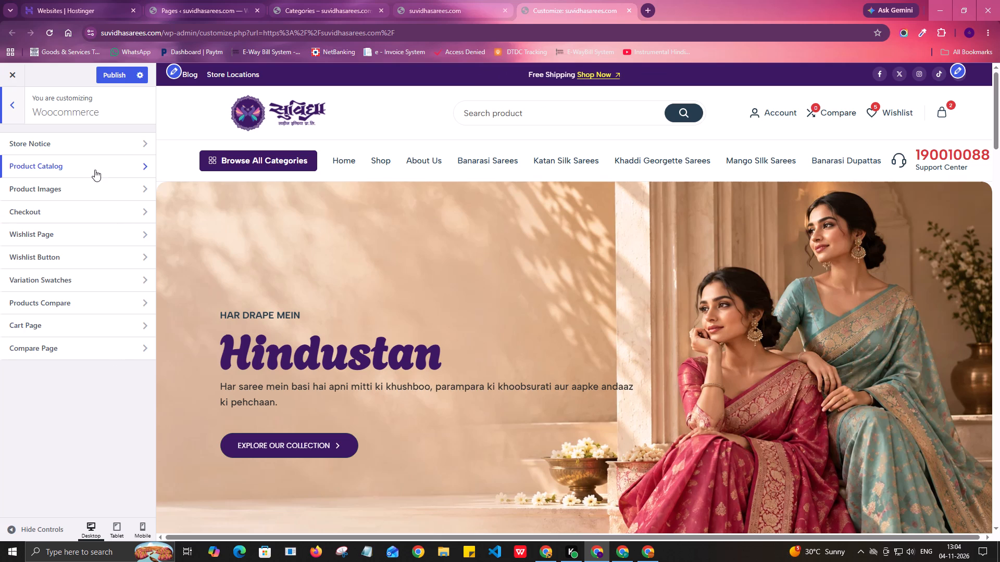
click(14, 108)
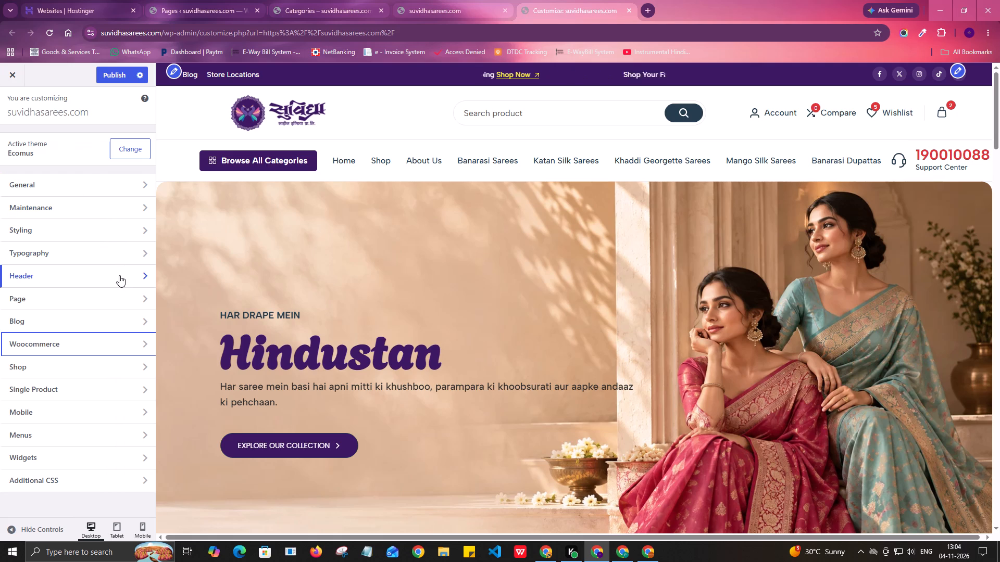
scroll(118, 351, down, 4)
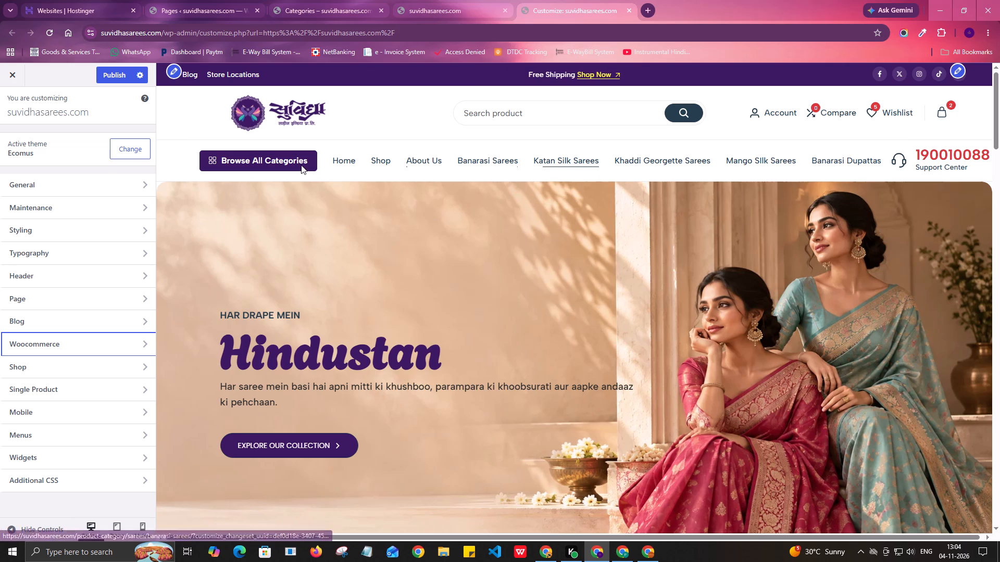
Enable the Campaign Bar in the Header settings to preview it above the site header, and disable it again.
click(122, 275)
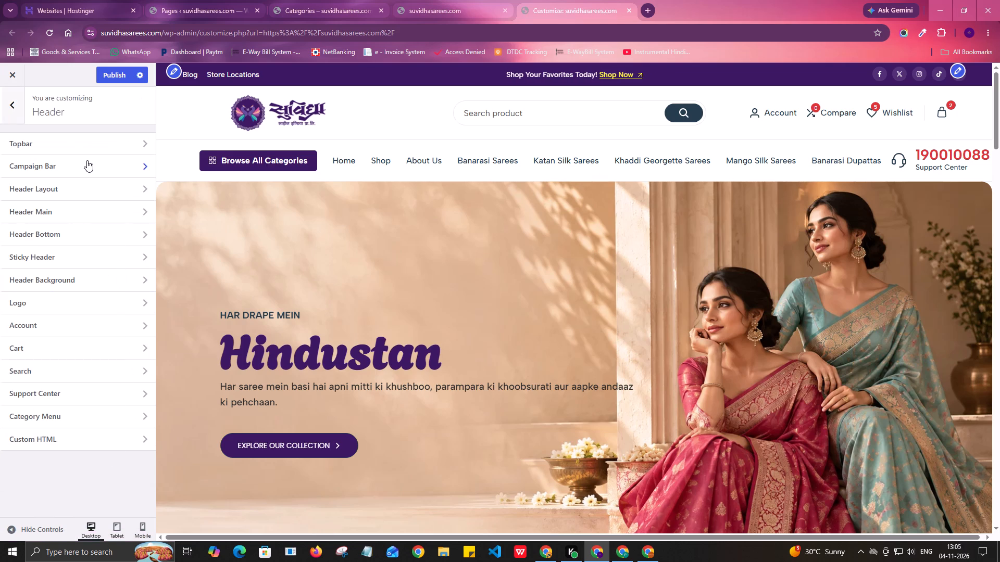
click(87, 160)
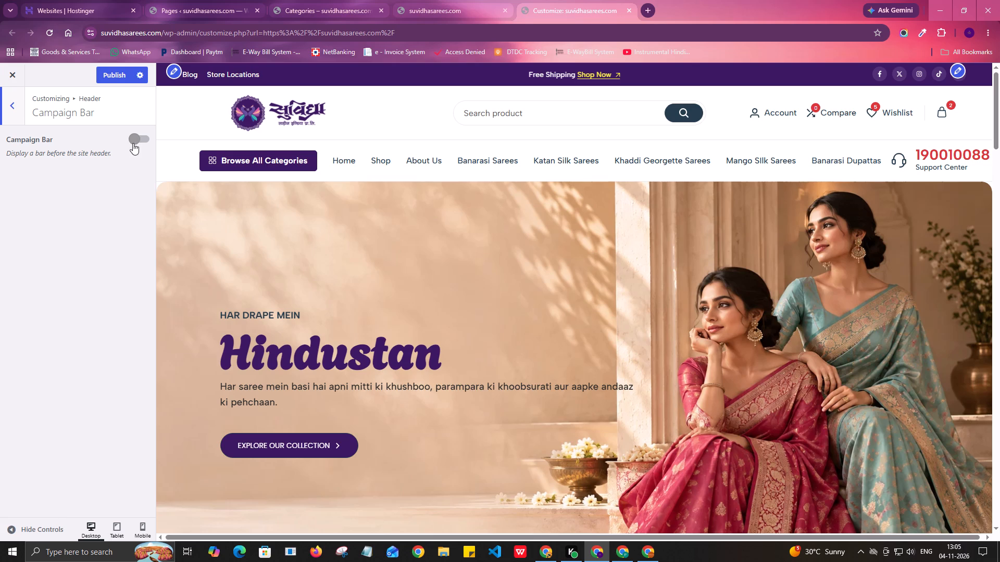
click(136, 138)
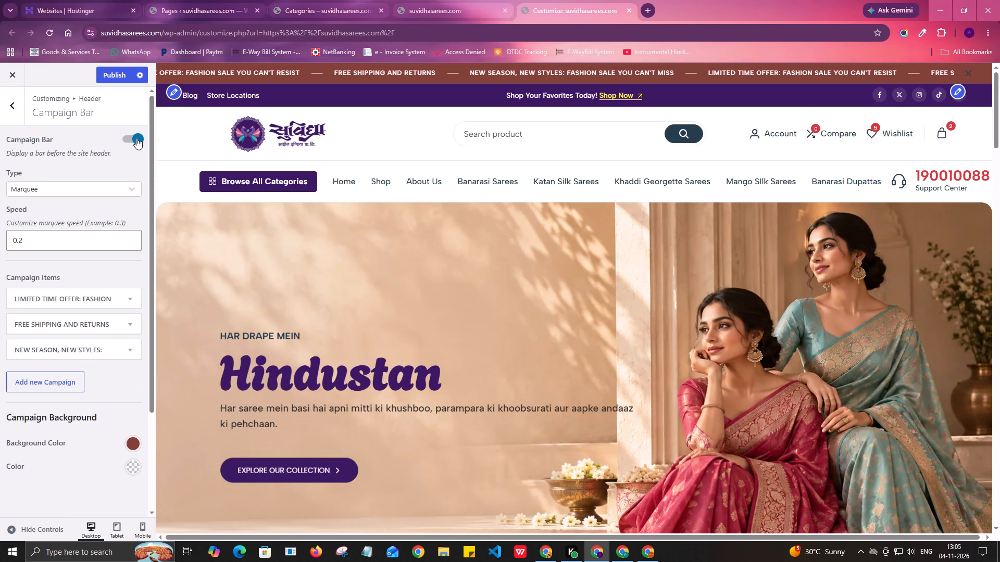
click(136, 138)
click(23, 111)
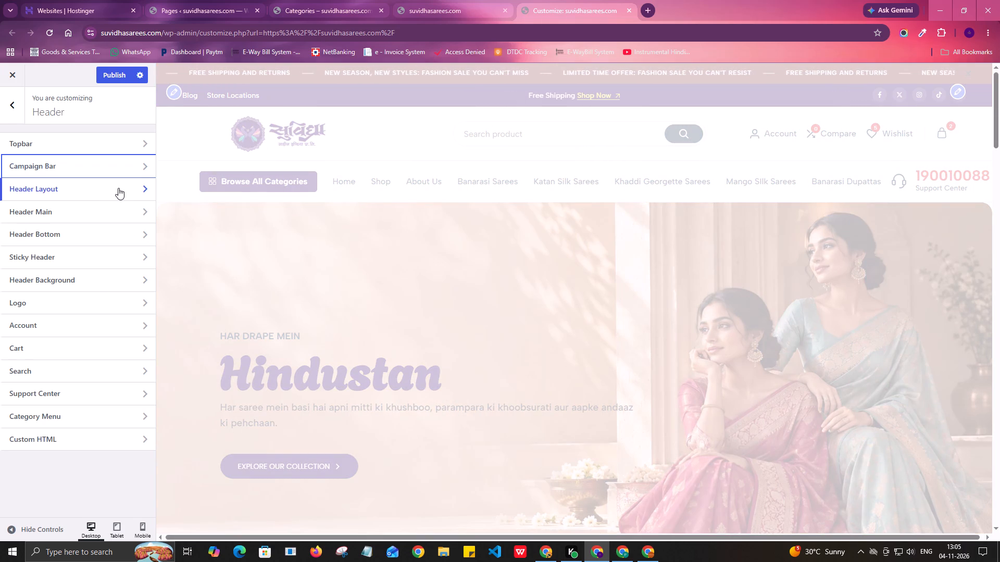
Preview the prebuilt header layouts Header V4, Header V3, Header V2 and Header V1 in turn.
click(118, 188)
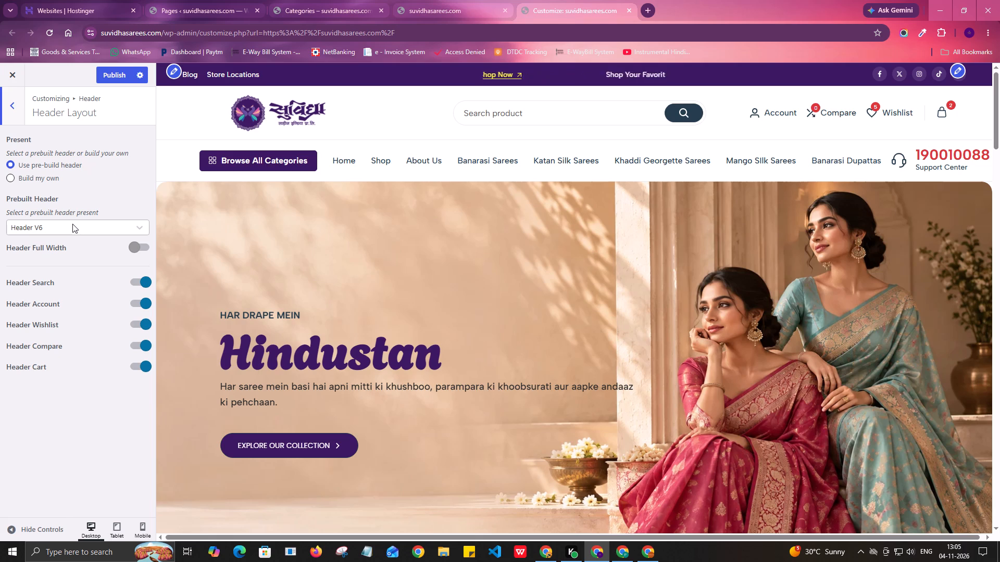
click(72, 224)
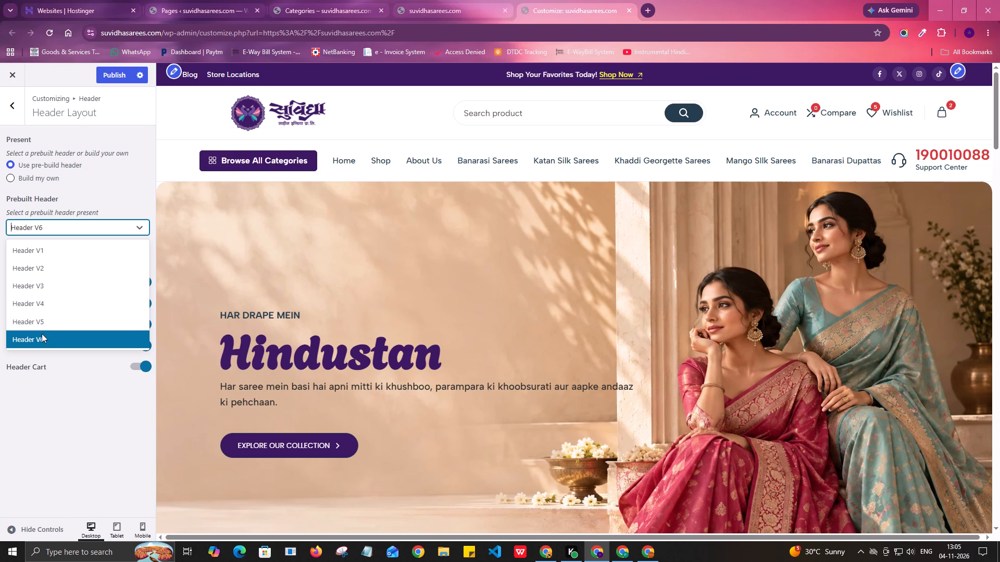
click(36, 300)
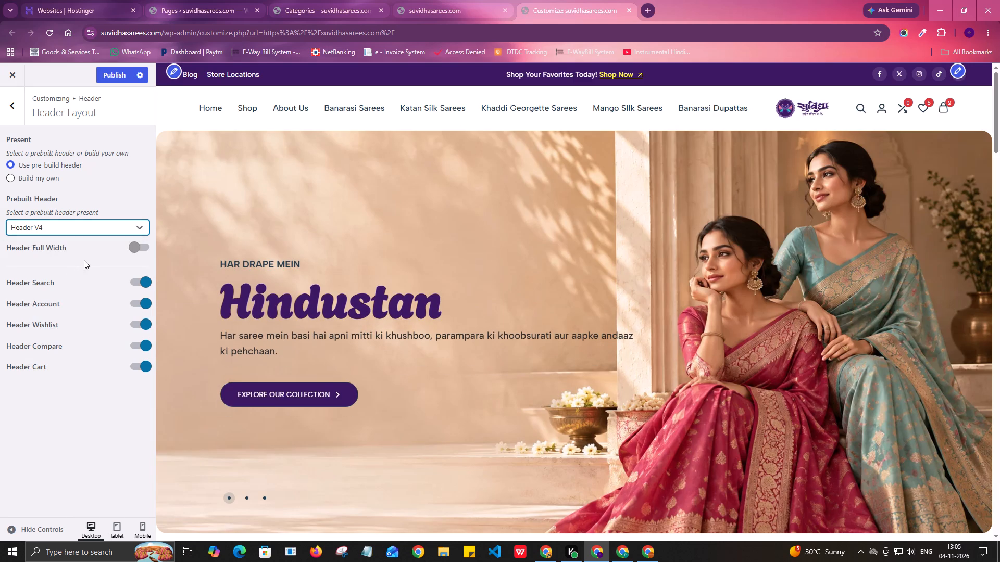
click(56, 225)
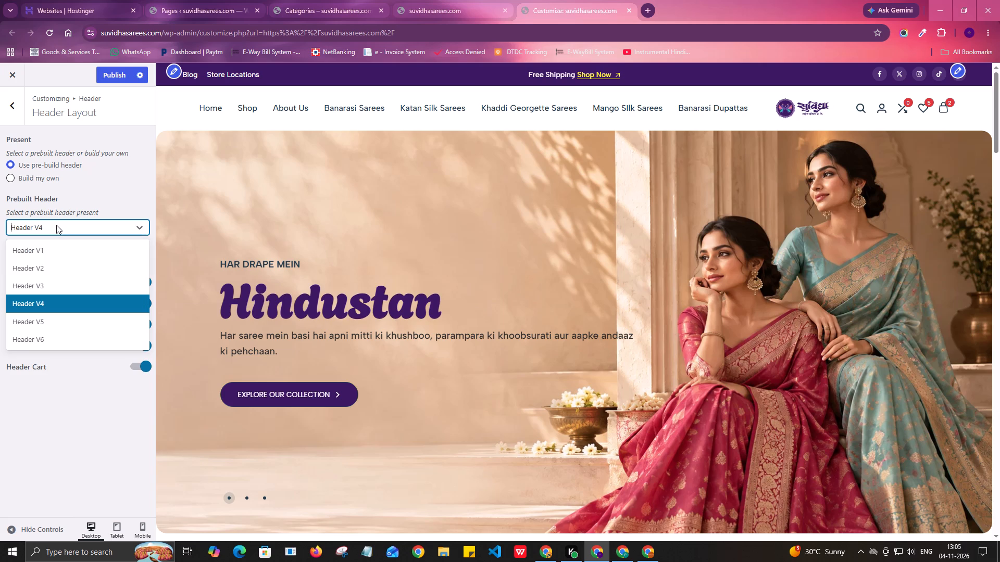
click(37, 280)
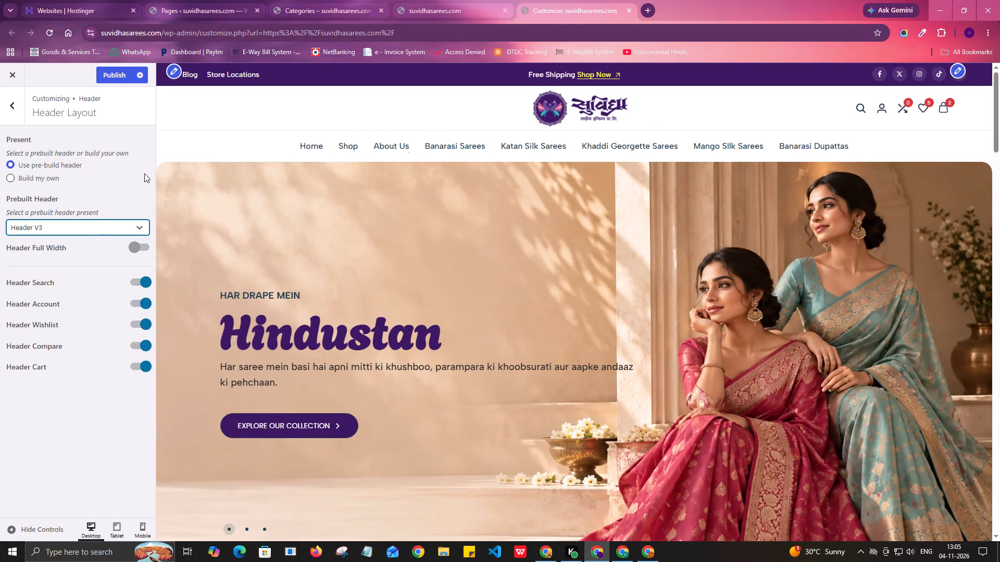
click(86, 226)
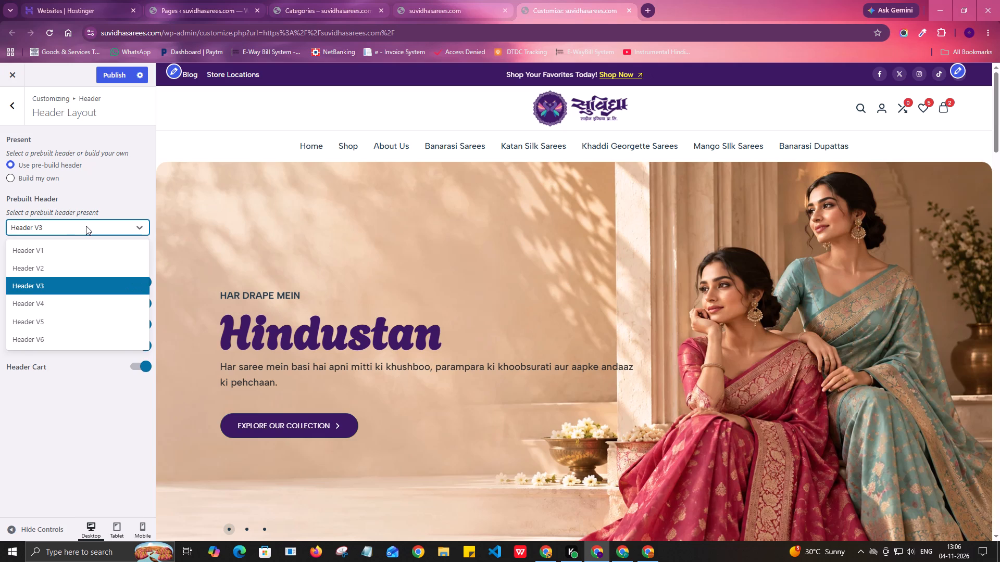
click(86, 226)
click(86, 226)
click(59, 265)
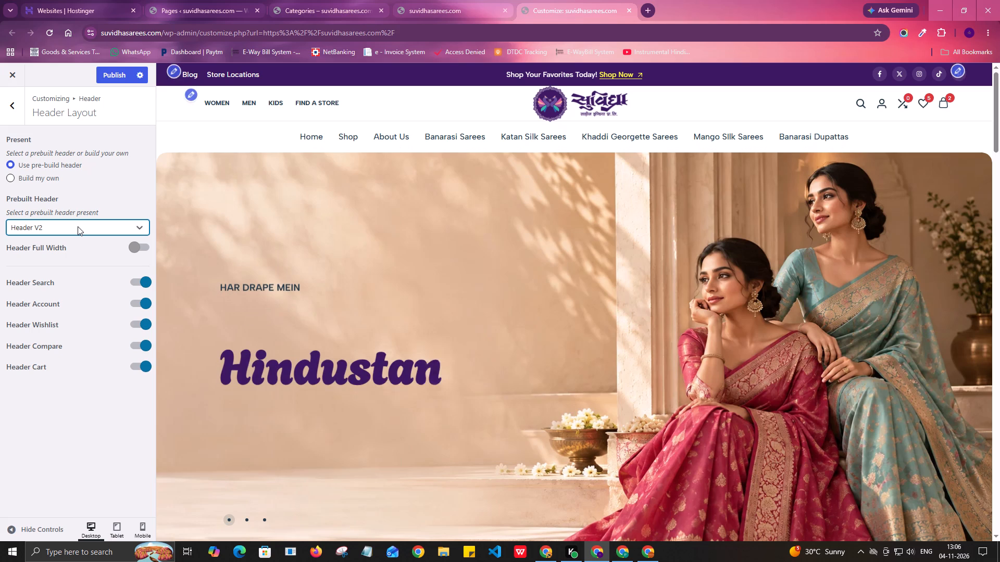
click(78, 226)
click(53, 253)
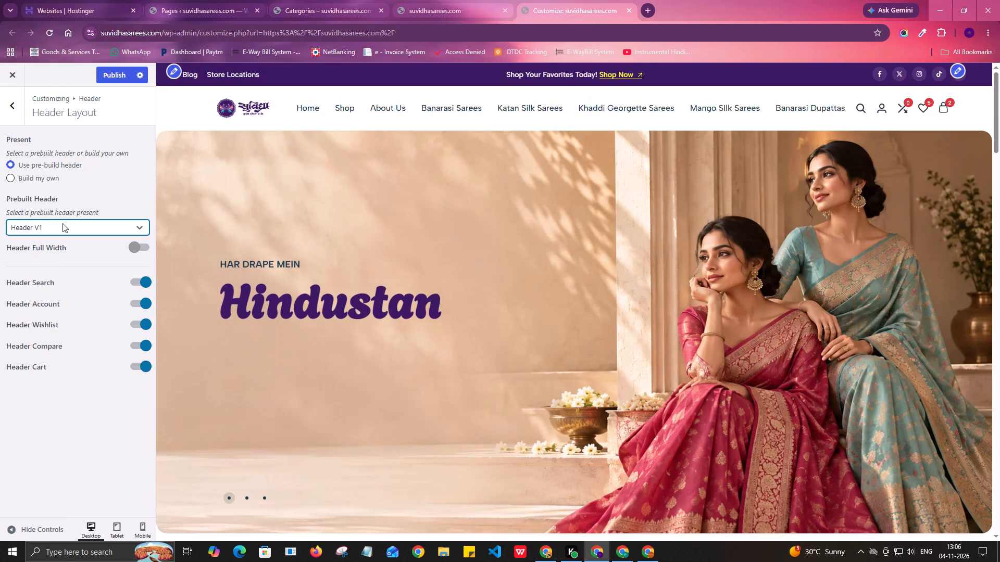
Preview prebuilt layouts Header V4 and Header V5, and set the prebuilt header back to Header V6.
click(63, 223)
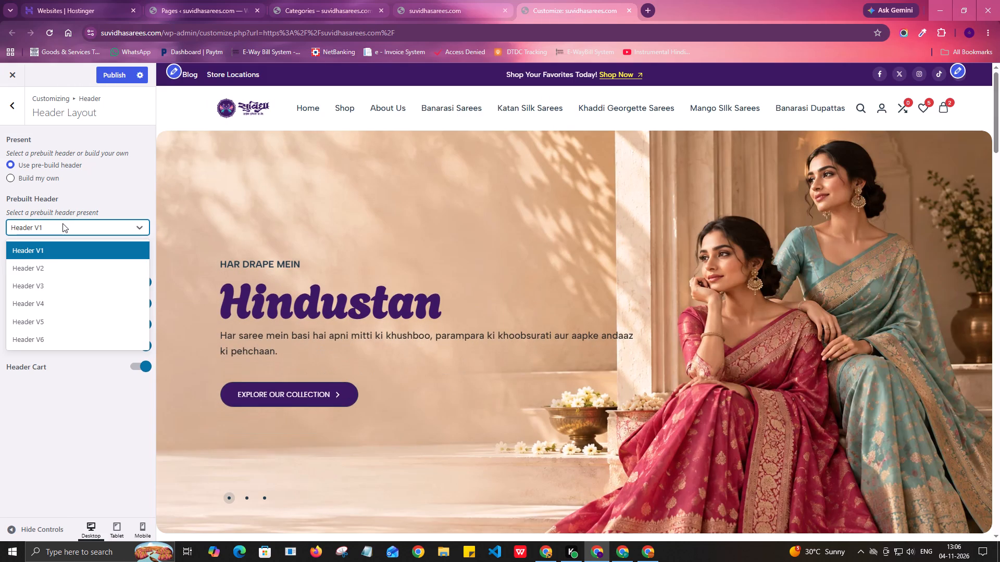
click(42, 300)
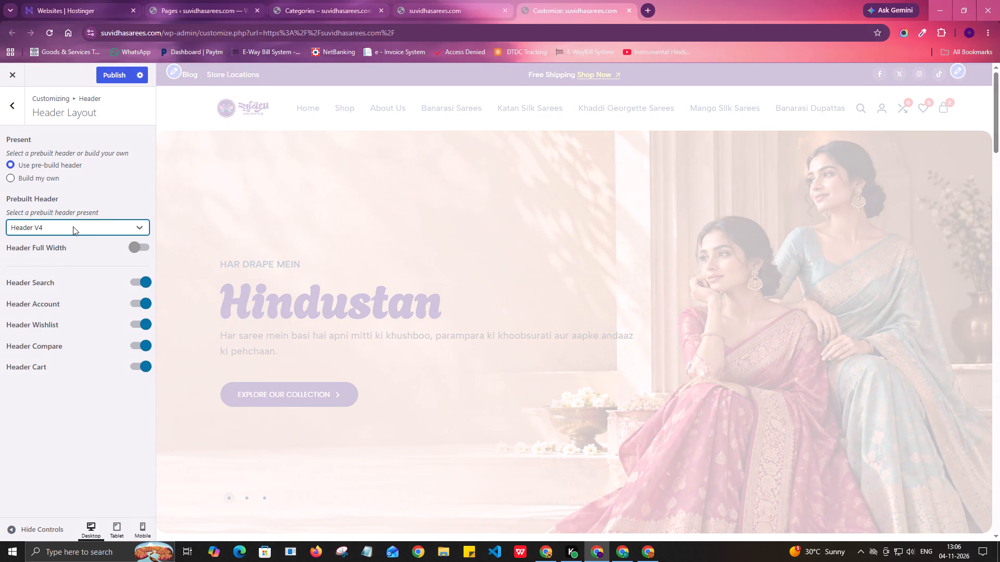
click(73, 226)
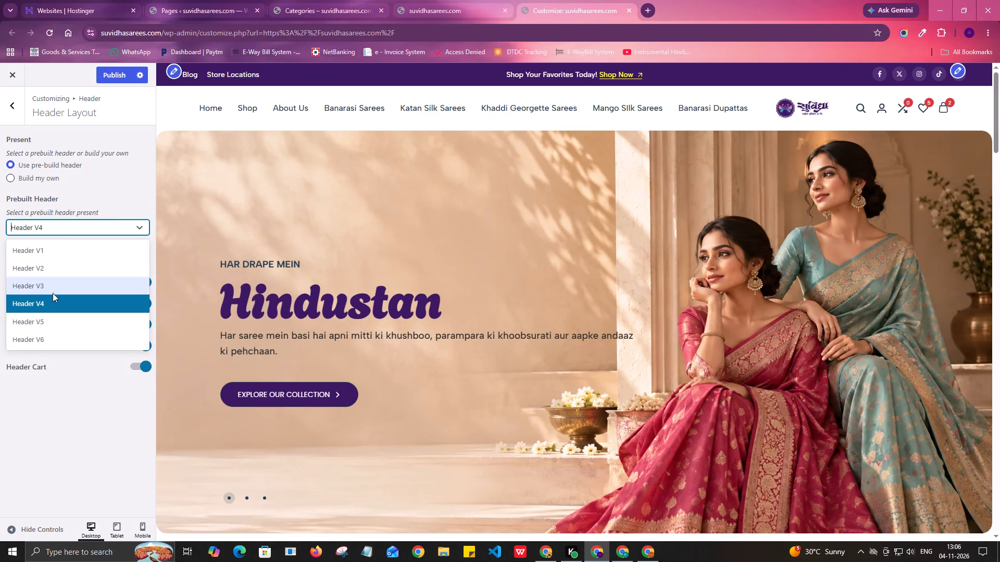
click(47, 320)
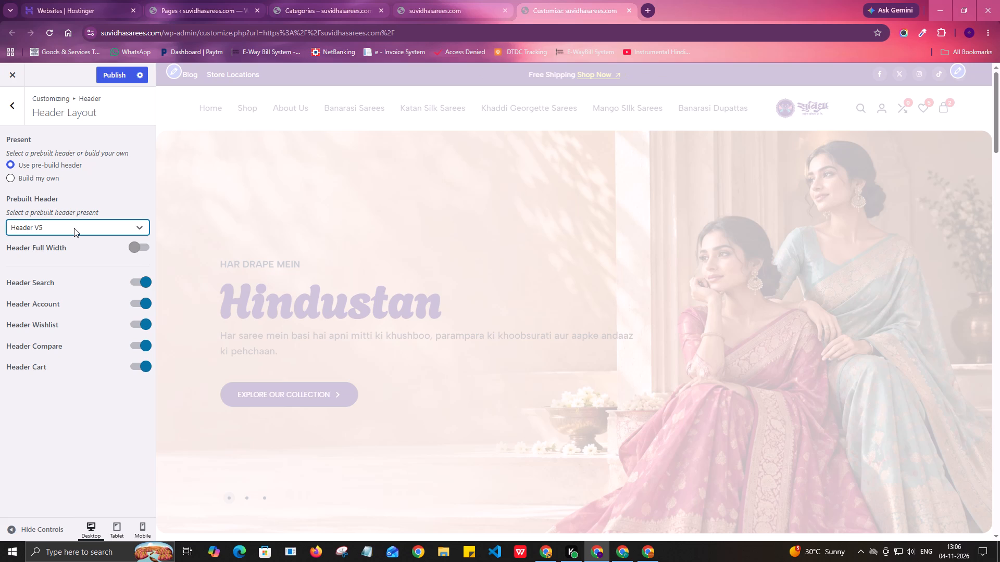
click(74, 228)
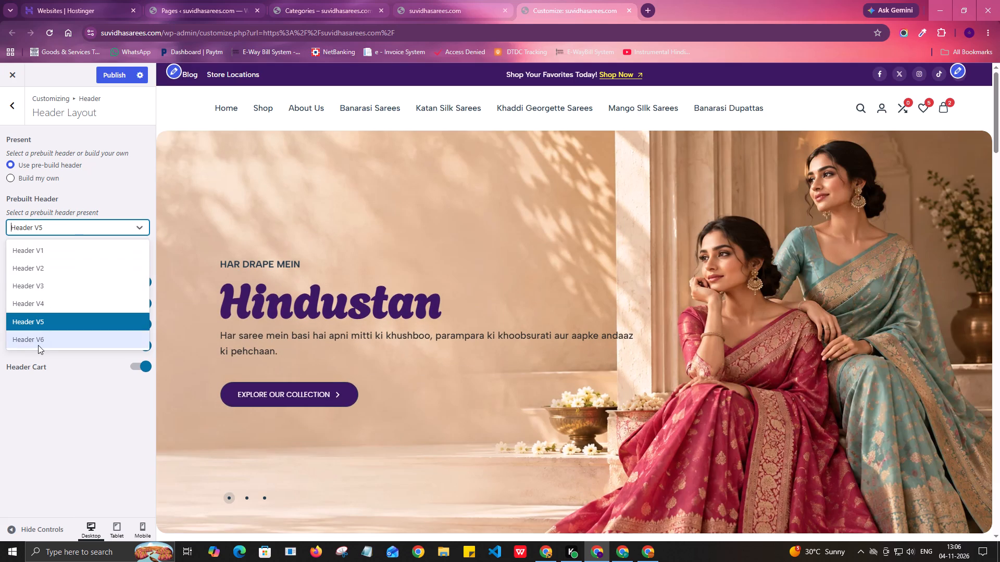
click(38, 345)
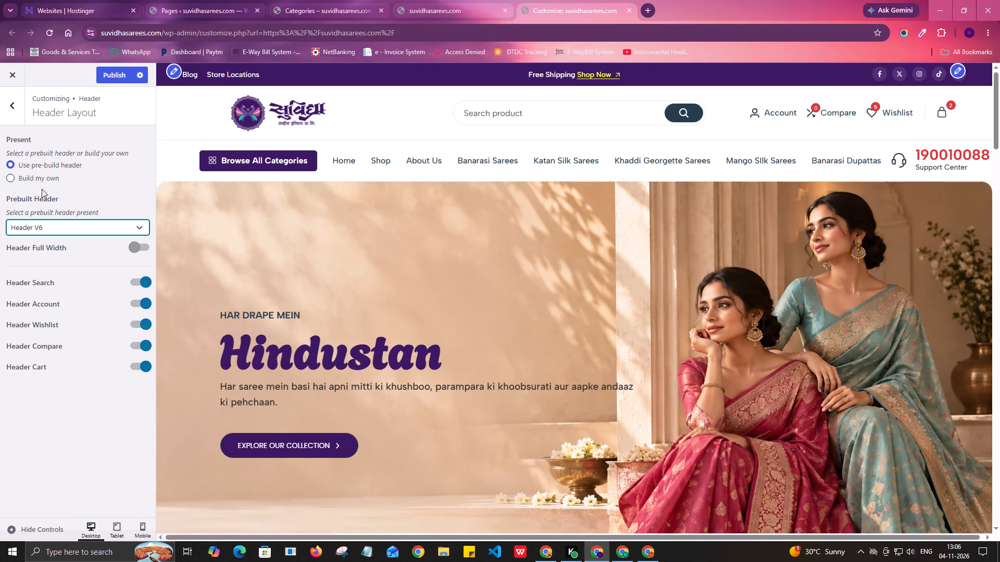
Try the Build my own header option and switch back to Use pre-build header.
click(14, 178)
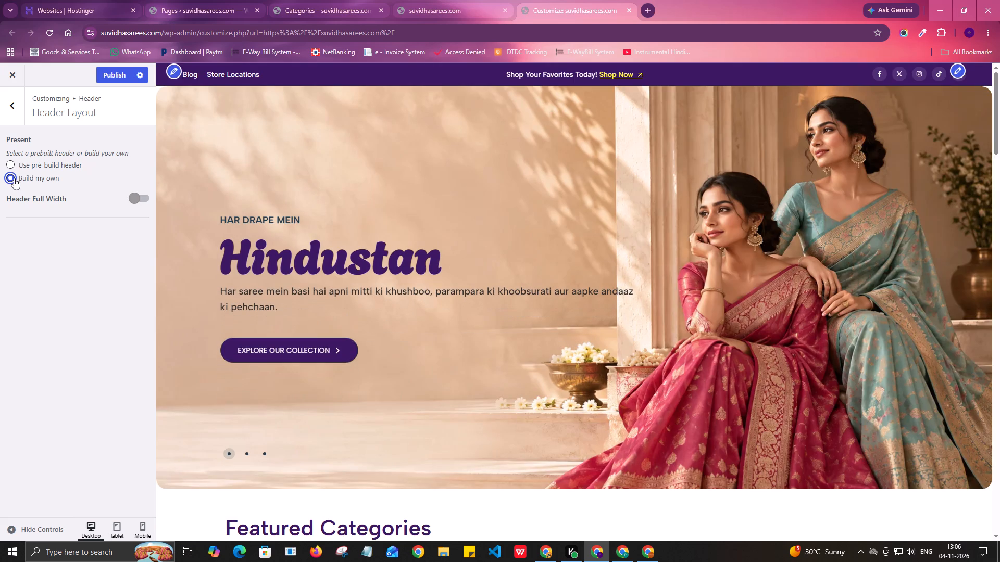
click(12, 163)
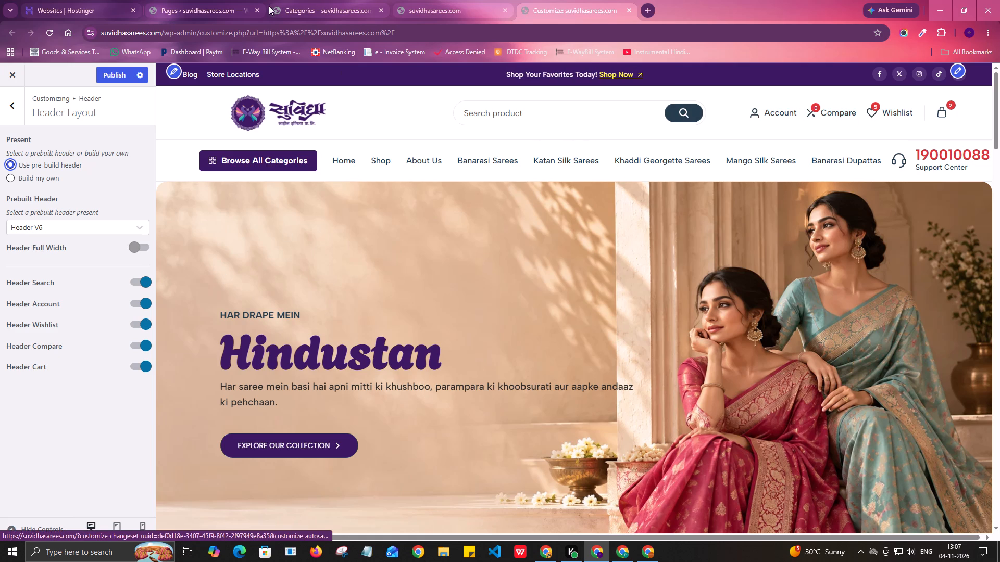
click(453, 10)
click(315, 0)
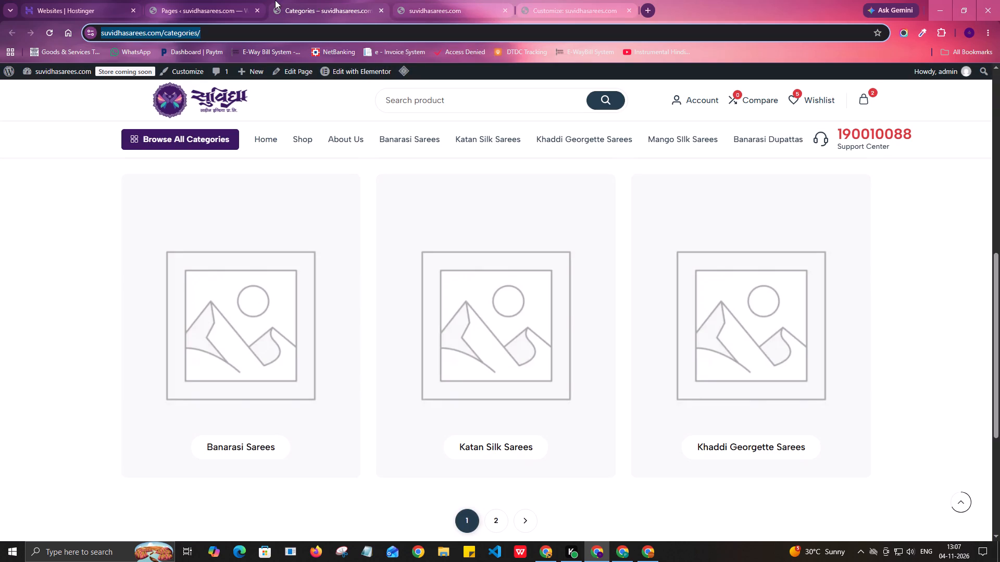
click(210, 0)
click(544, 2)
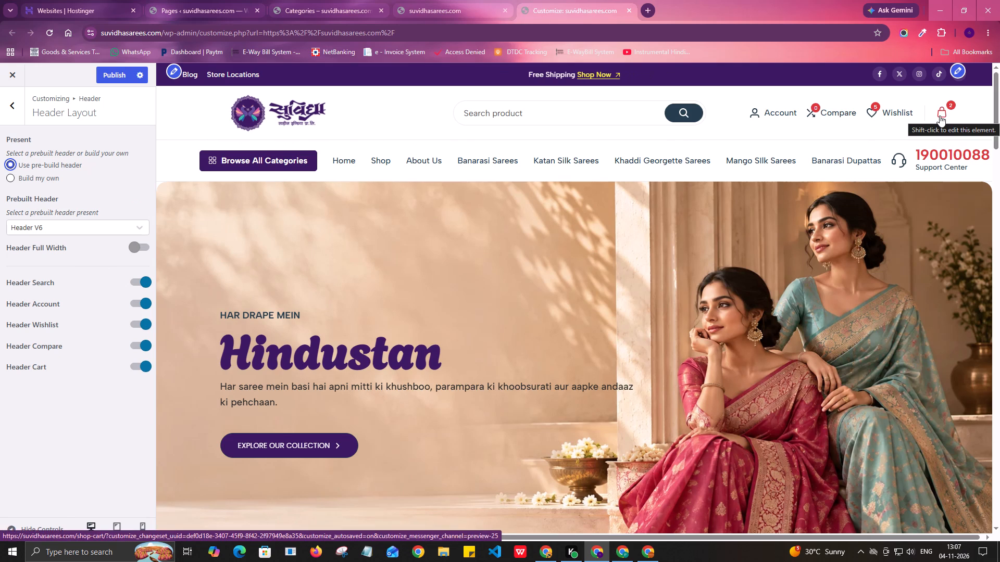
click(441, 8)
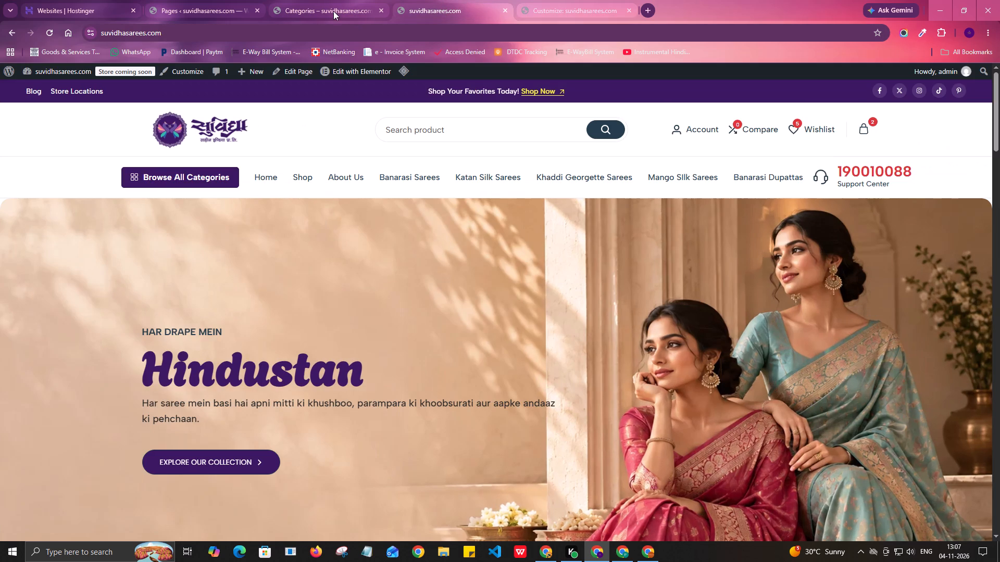
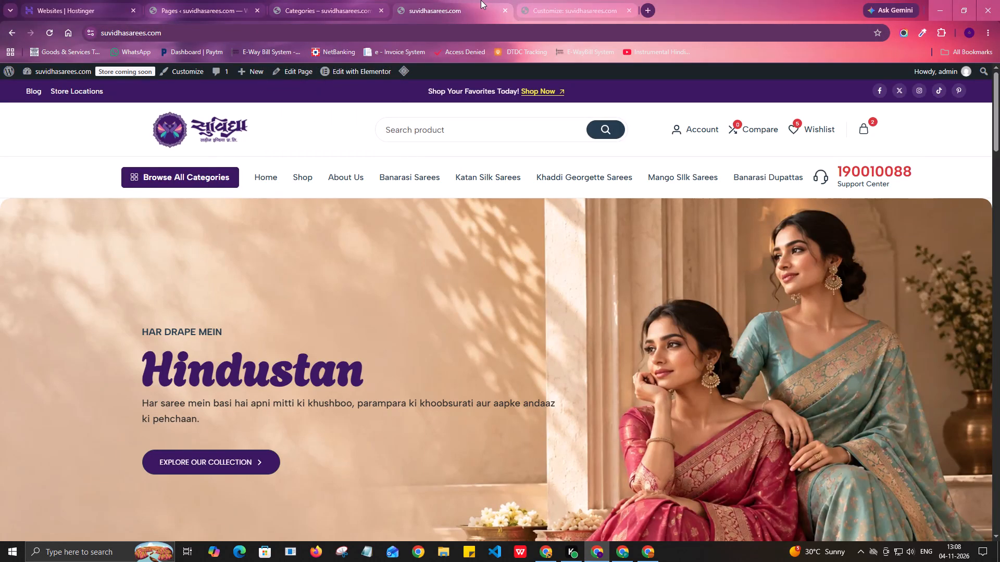
Compare the Categories page with the homepage header and return to the customizer.
click(296, 0)
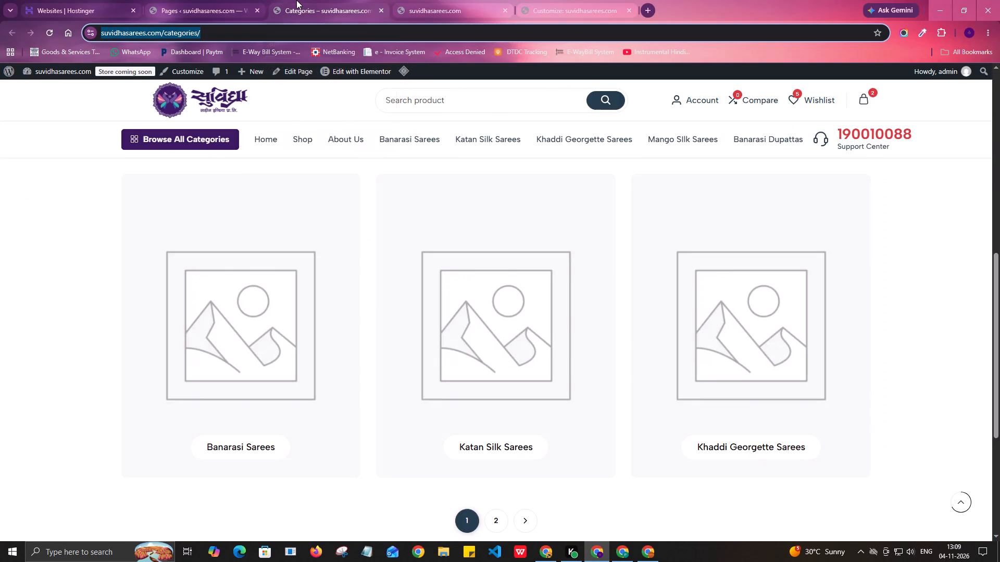
click(405, 6)
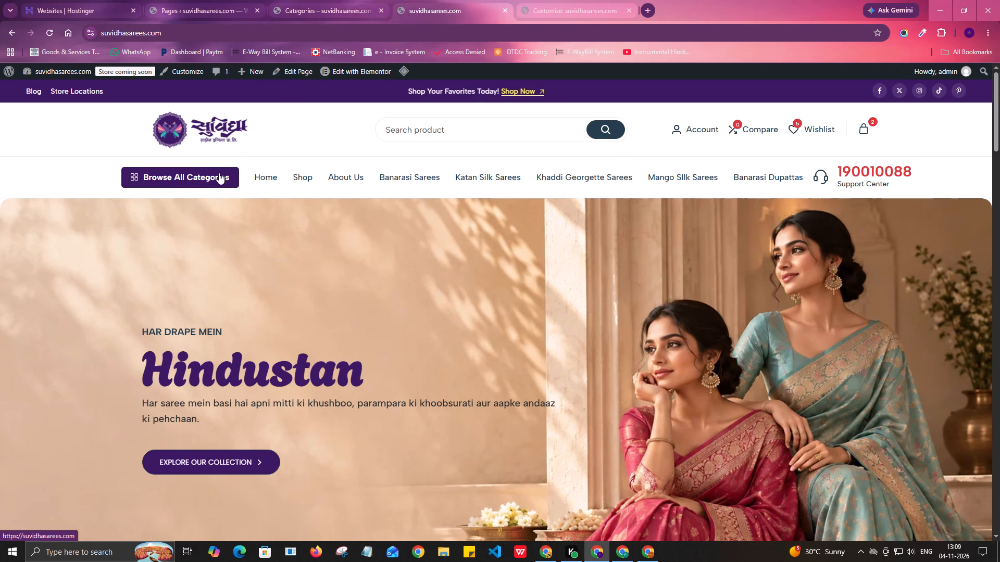
click(334, 6)
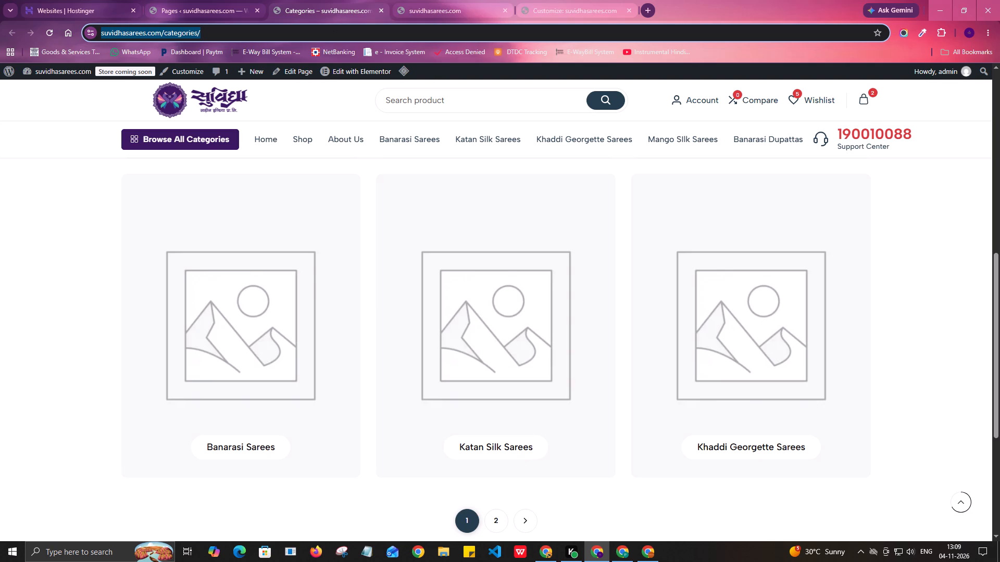
click(477, 1)
click(544, 1)
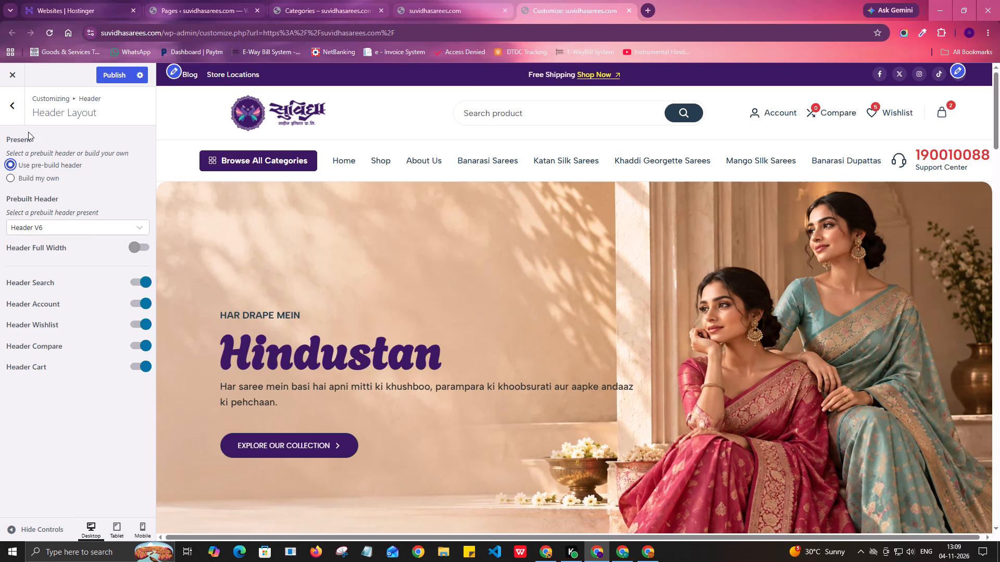
Check the Header Main, Header Bottom and Category Menu sections of the Header settings.
click(14, 116)
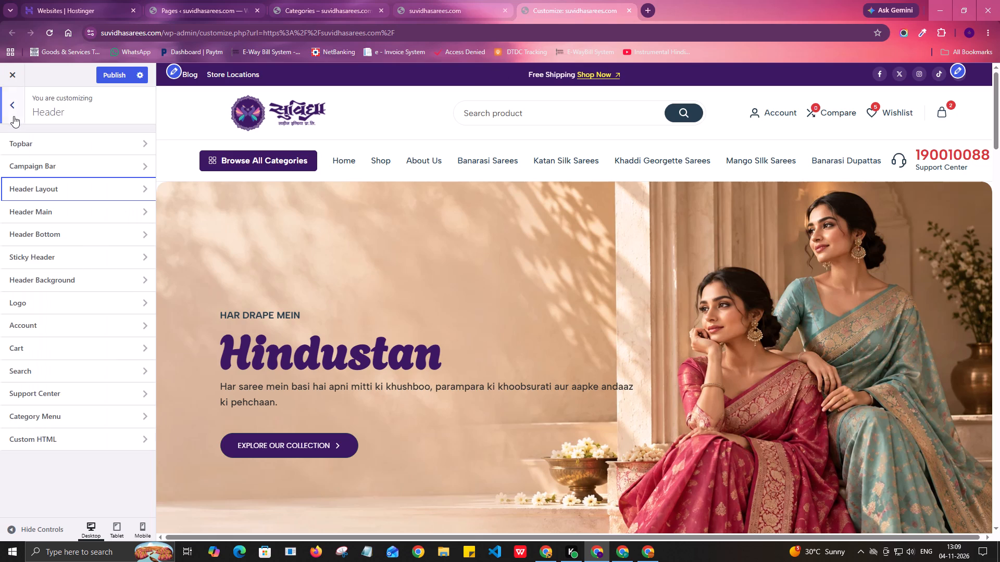
click(110, 208)
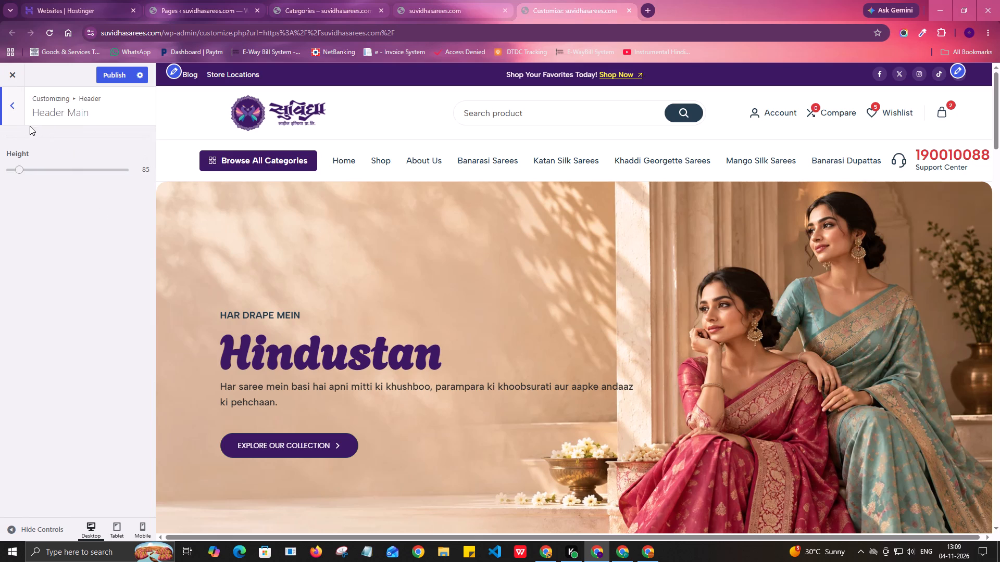
click(17, 112)
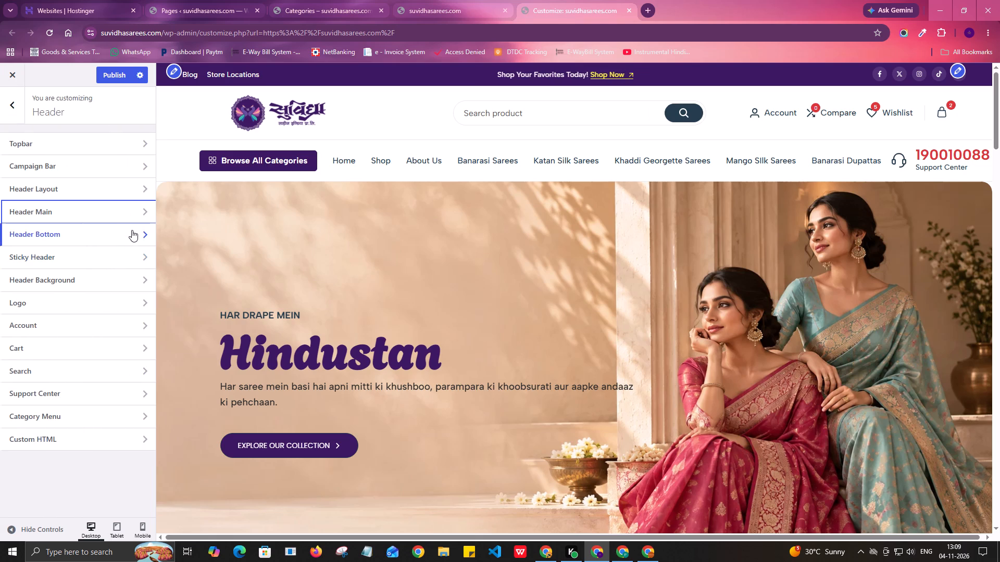
click(133, 227)
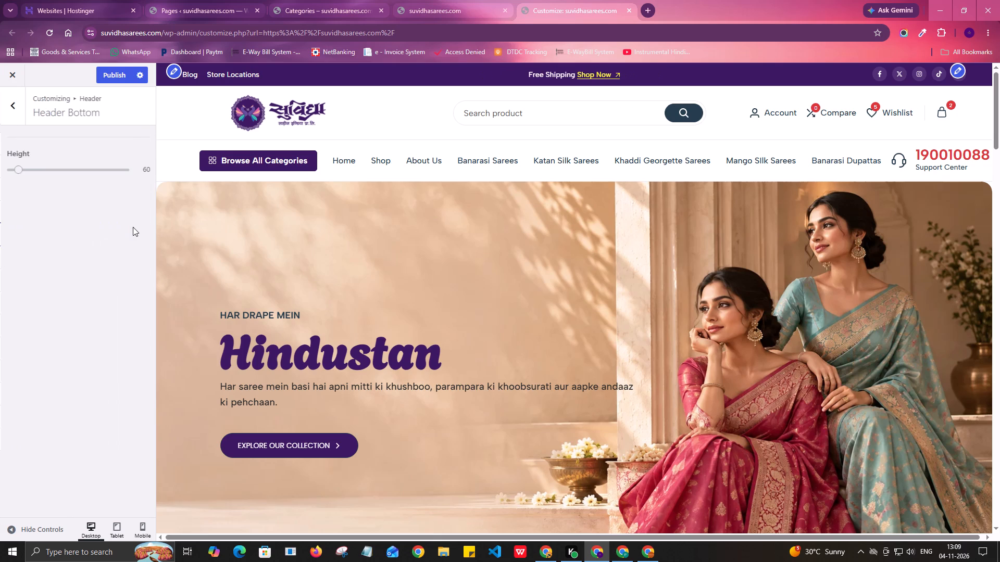
click(7, 104)
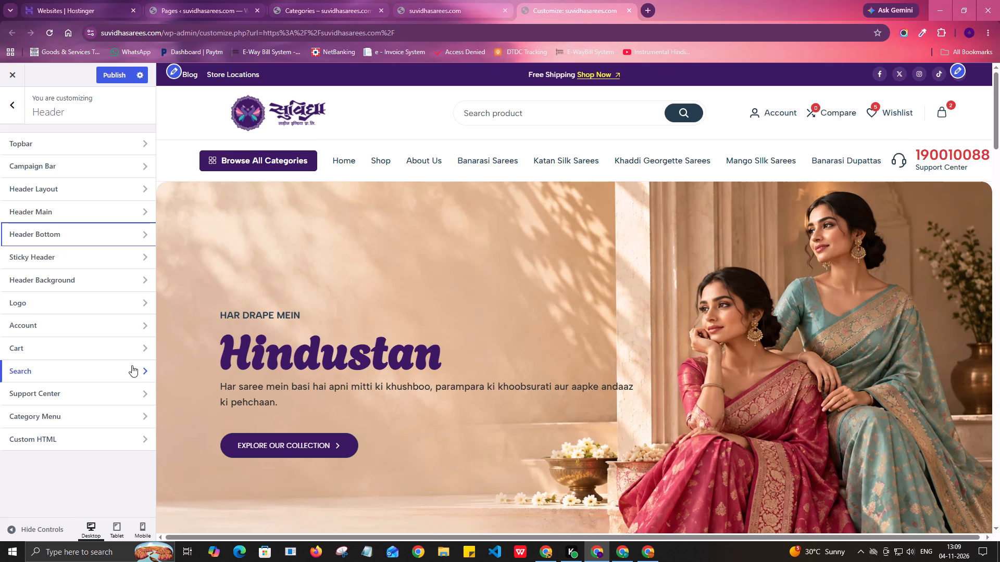
click(126, 411)
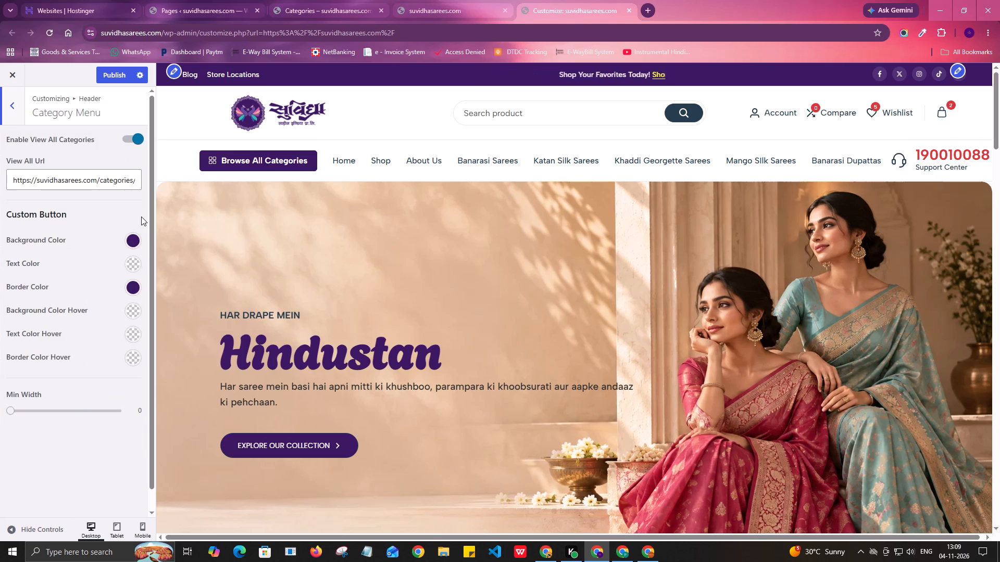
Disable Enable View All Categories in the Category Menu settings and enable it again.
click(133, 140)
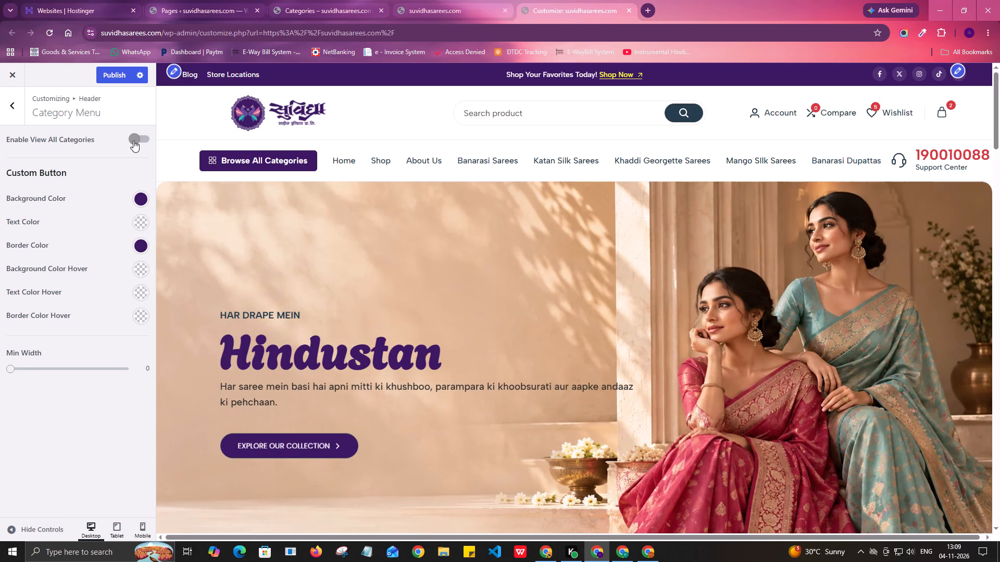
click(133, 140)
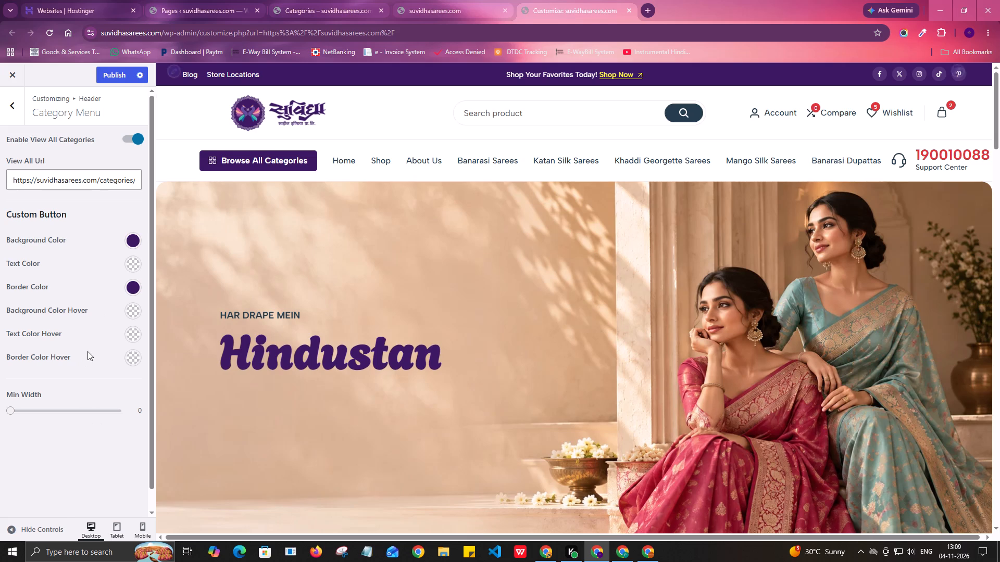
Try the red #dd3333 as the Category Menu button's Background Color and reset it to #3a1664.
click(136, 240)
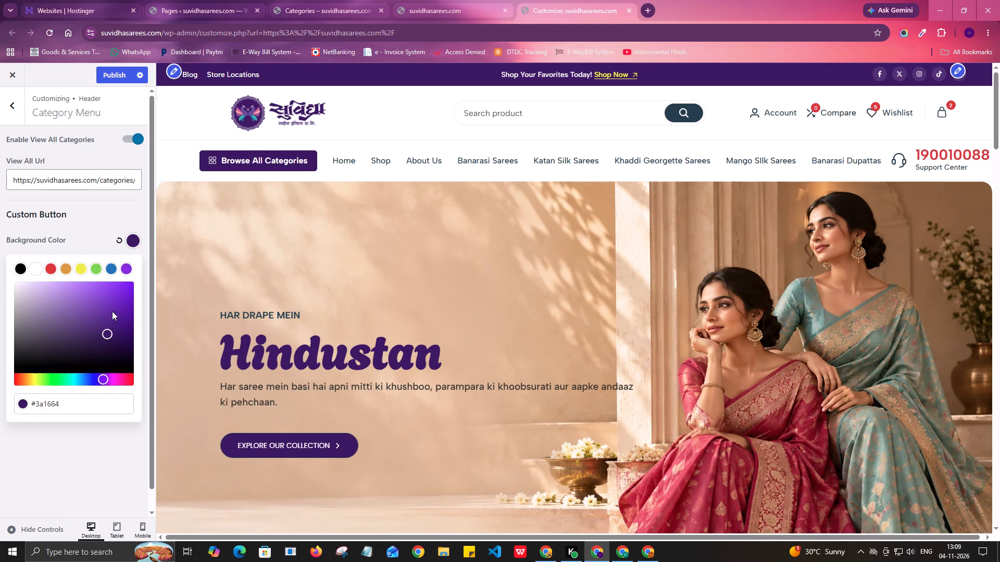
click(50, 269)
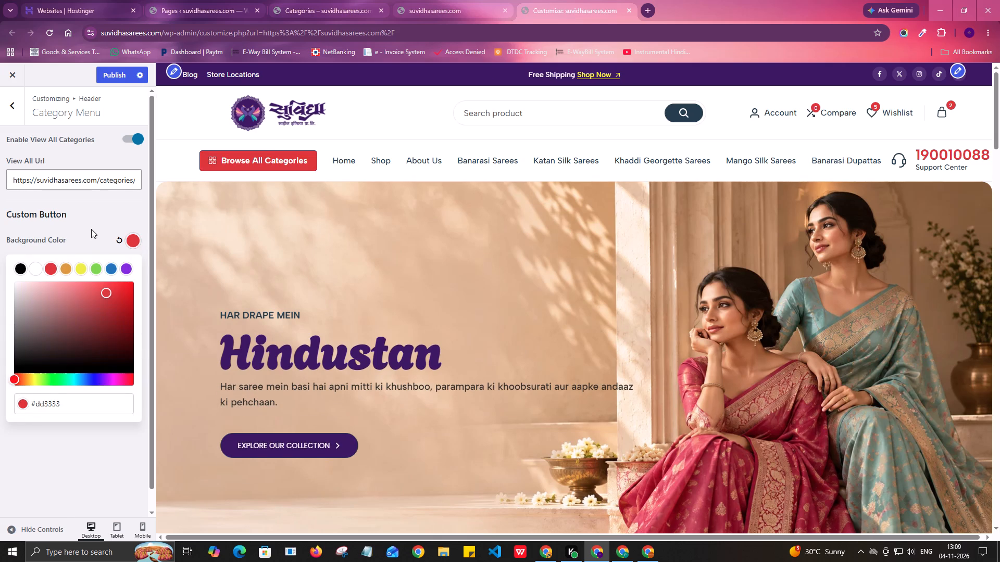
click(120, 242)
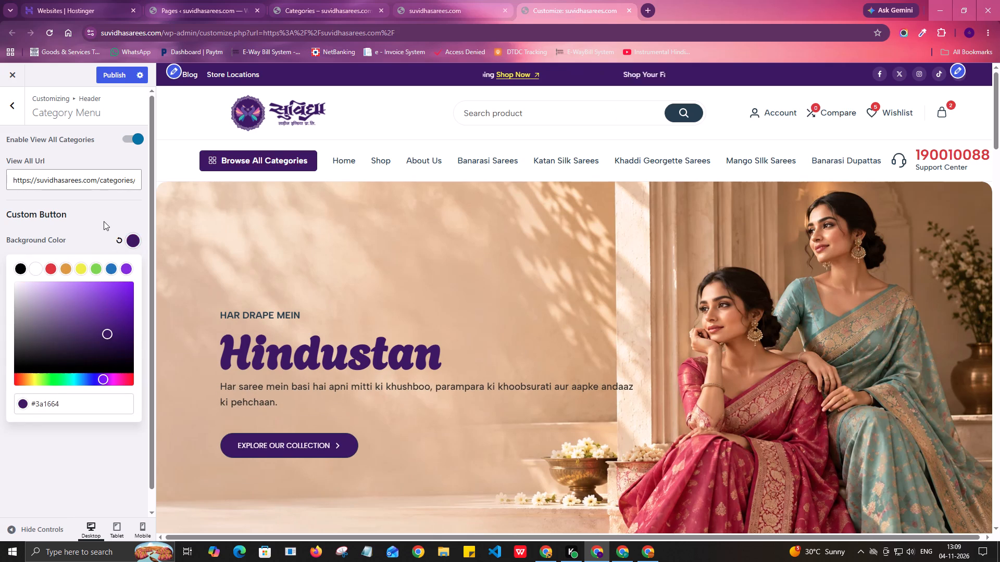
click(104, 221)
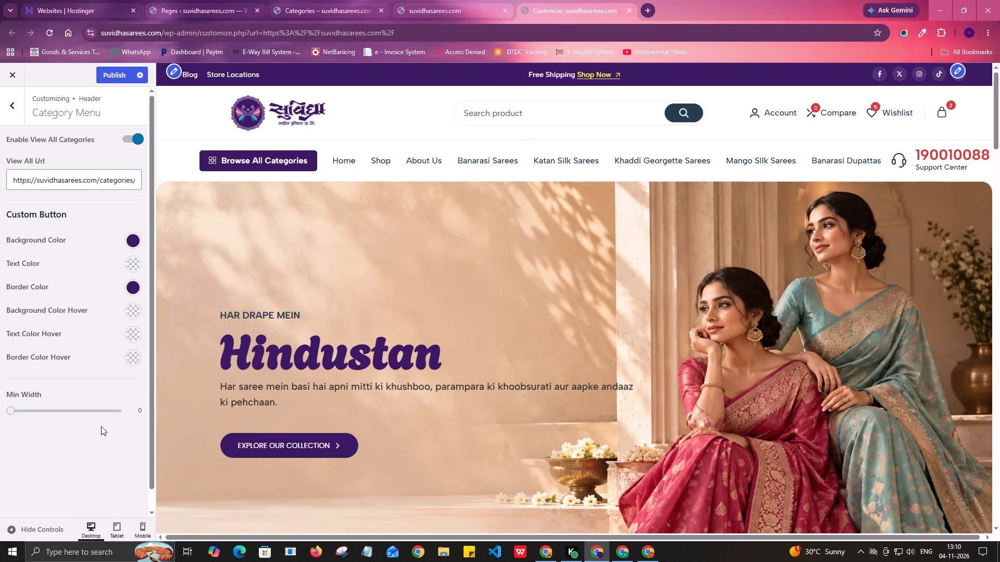
Close the customizer without publishing any changes.
drag(153, 391, 155, 323)
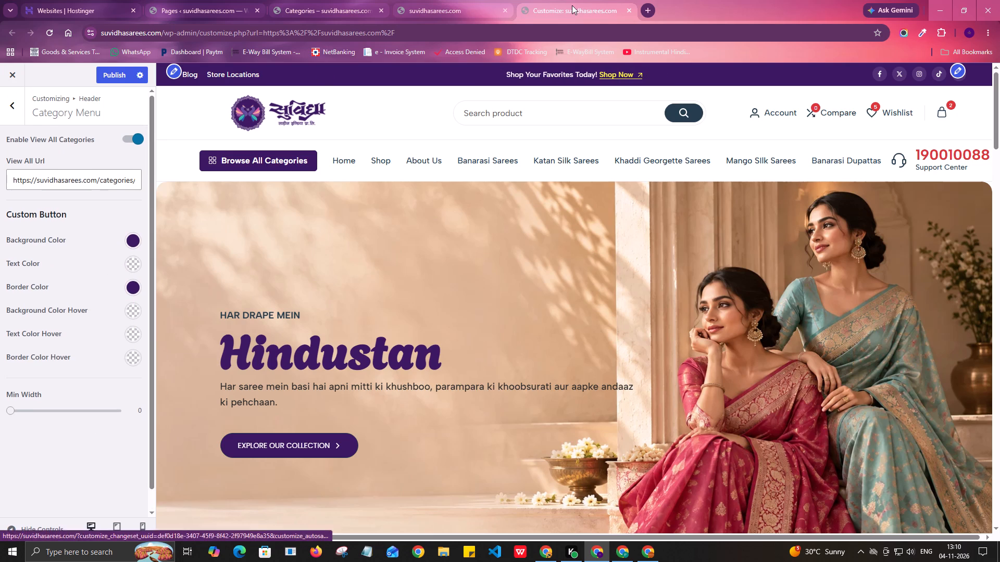
click(626, 9)
click(556, 100)
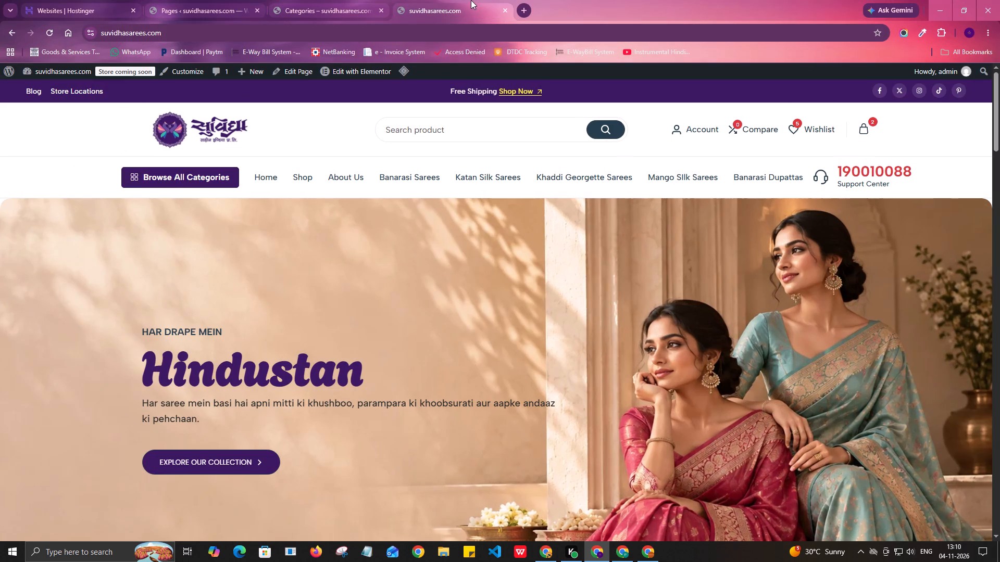
Reload the homepage, test its Browse All Categories button and check the Categories page again.
click(345, 2)
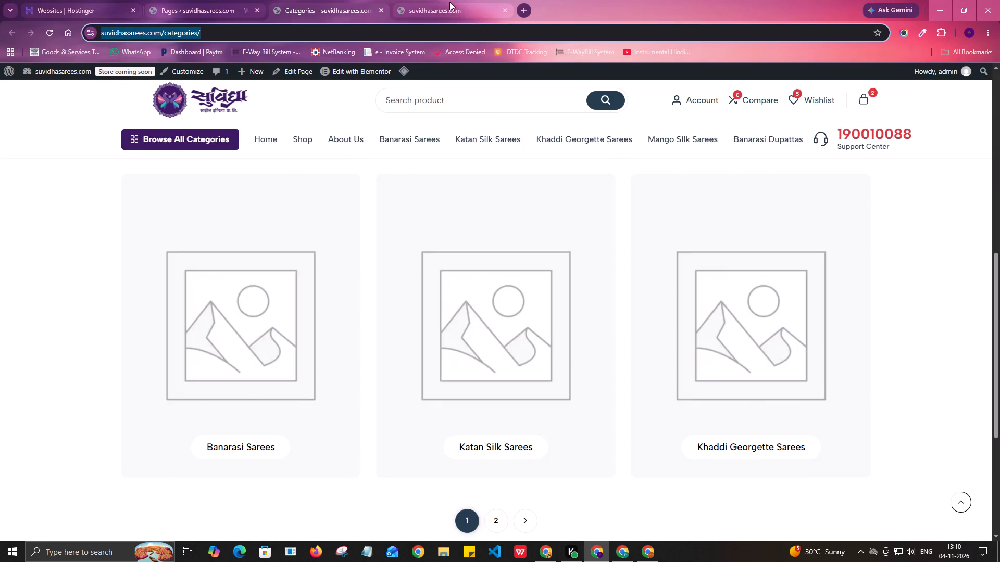
click(449, 2)
click(423, 116)
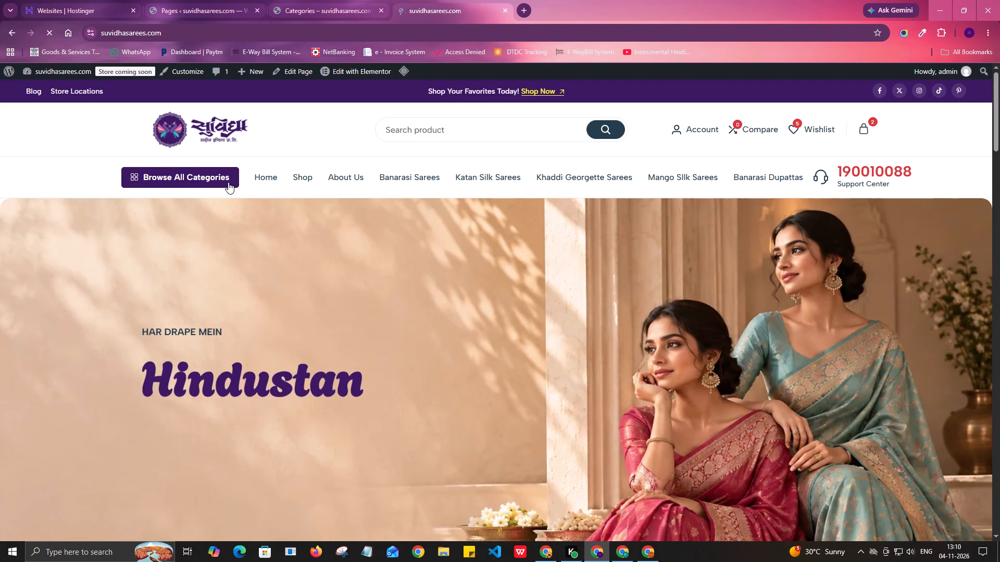
click(196, 175)
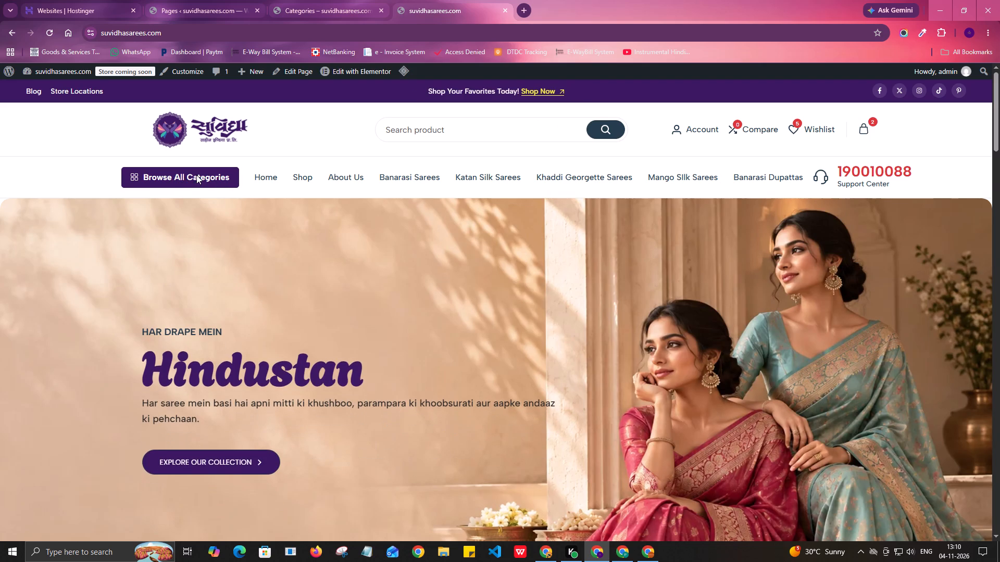
click(327, 4)
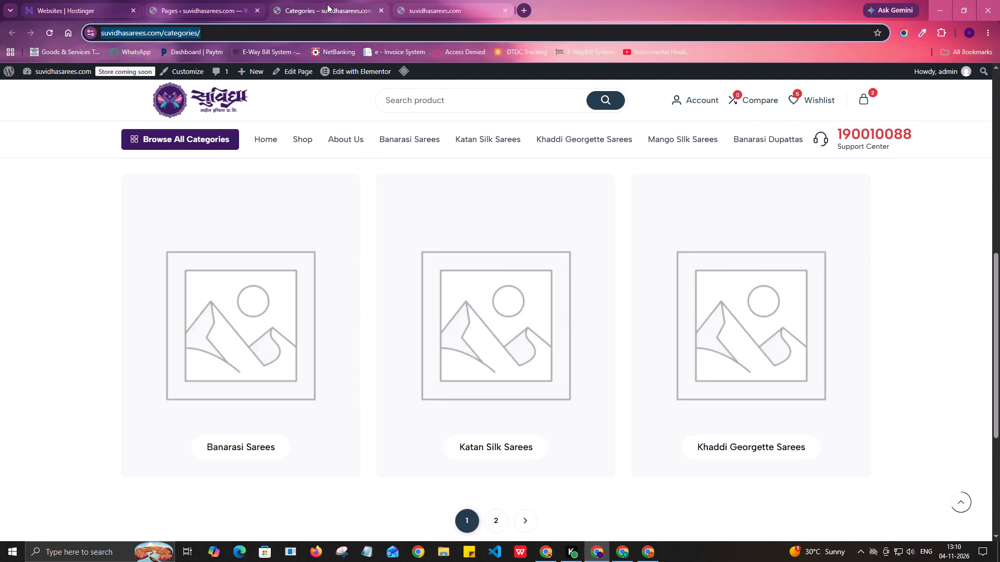
Look through the Ecomus Templates Builder and the Kirki settings in the dashboard, and return to the Pages list.
click(214, 0)
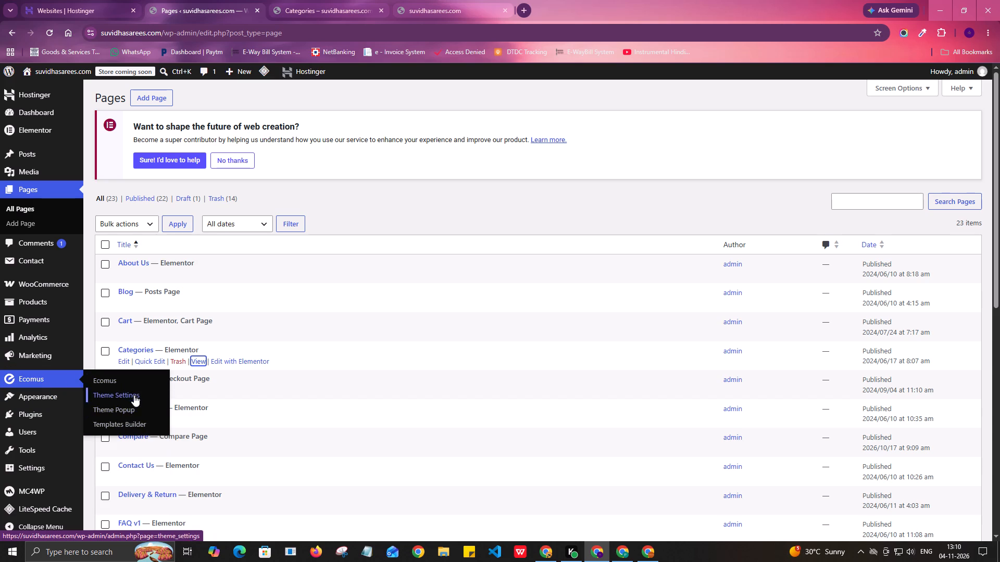
click(135, 422)
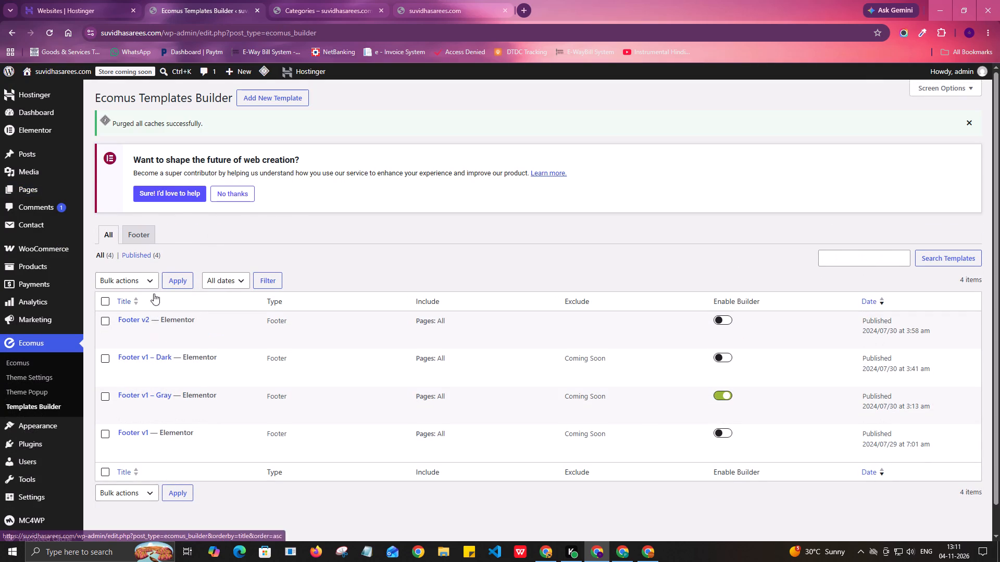
scroll(218, 302, up, 2)
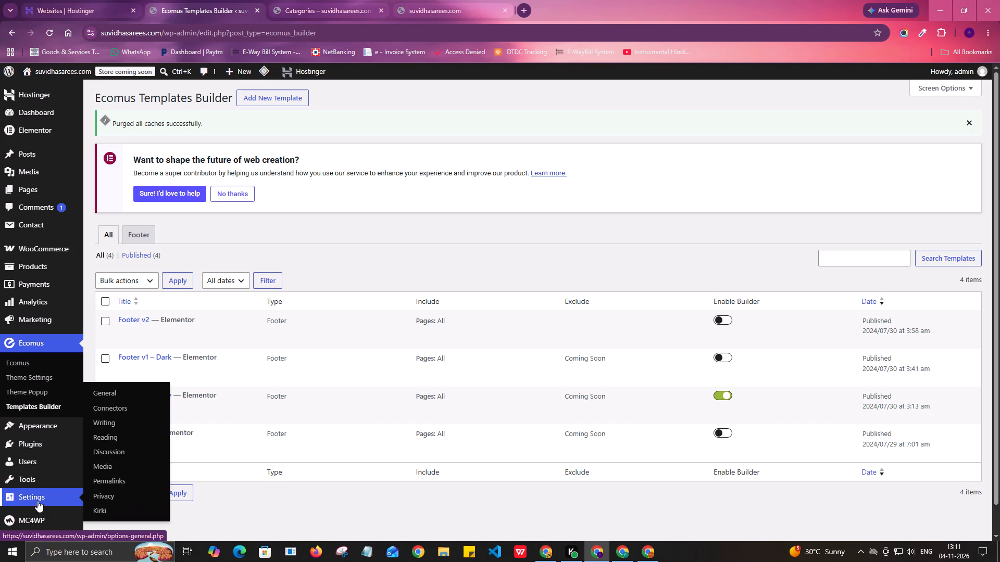
click(96, 511)
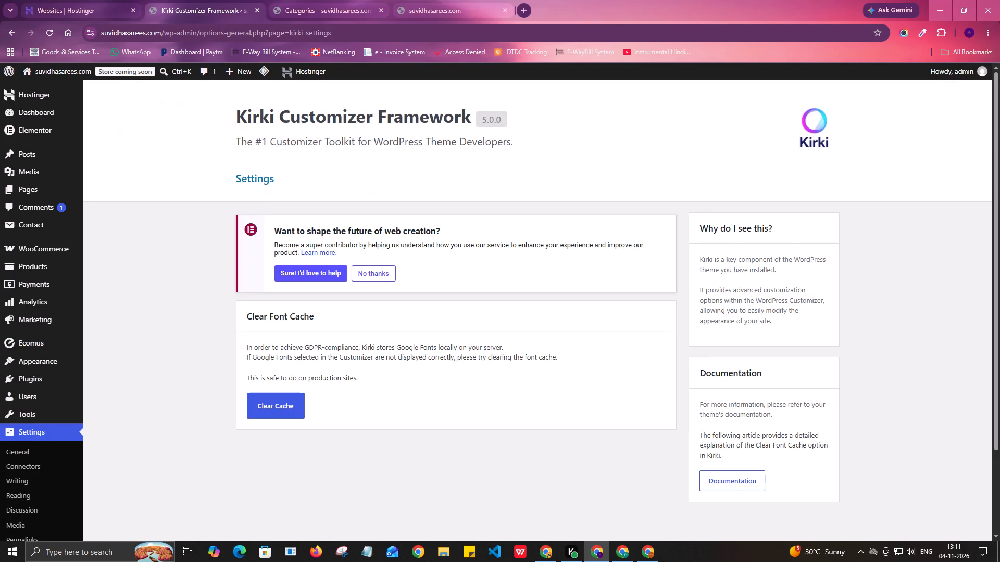
click(39, 191)
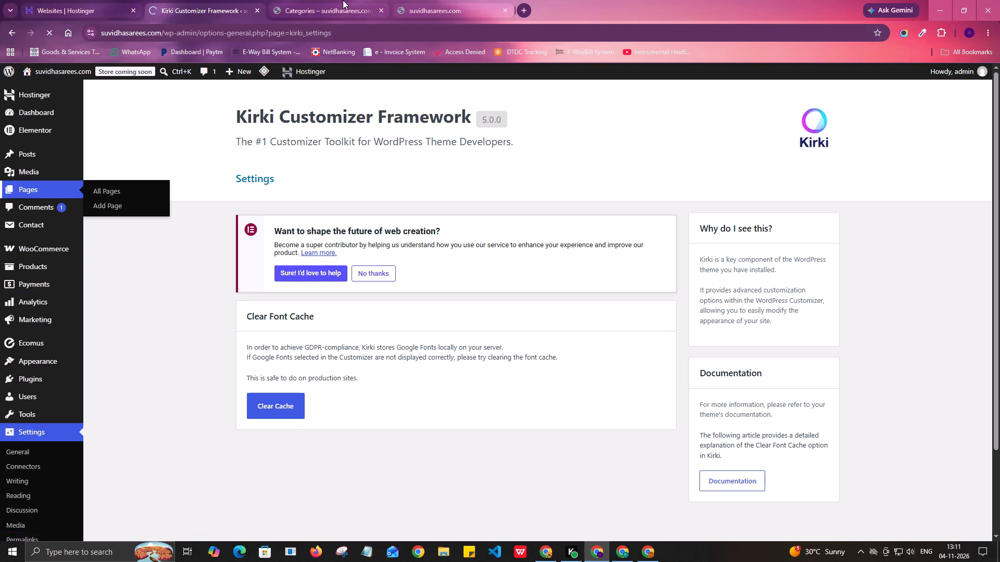
Go from the Categories page to the homepage and inspect the Browse All Categories button and support number in its header.
click(343, 0)
scroll(354, 329, up, 11)
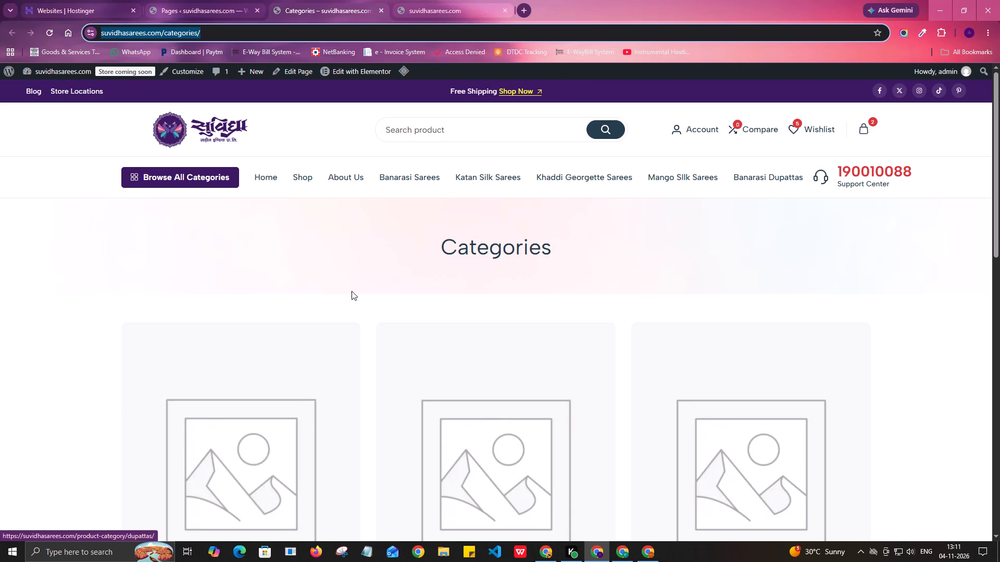
click(268, 177)
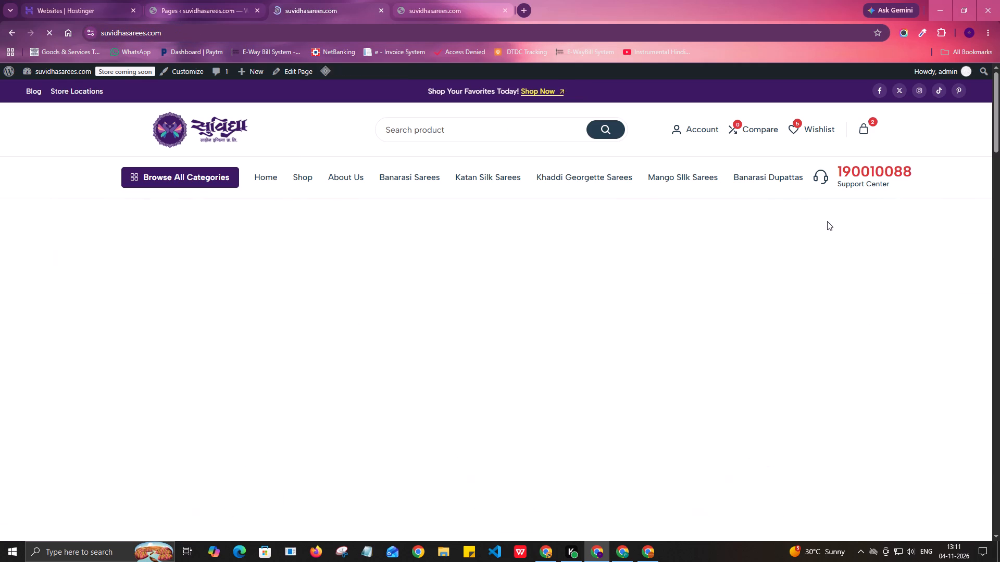
drag(893, 184, 813, 171)
drag(105, 175, 198, 191)
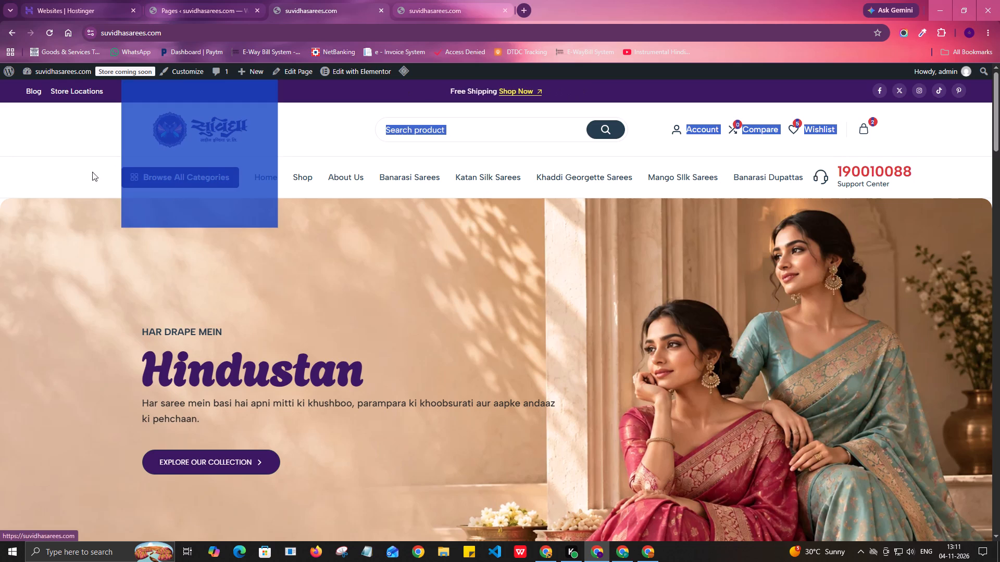
click(65, 161)
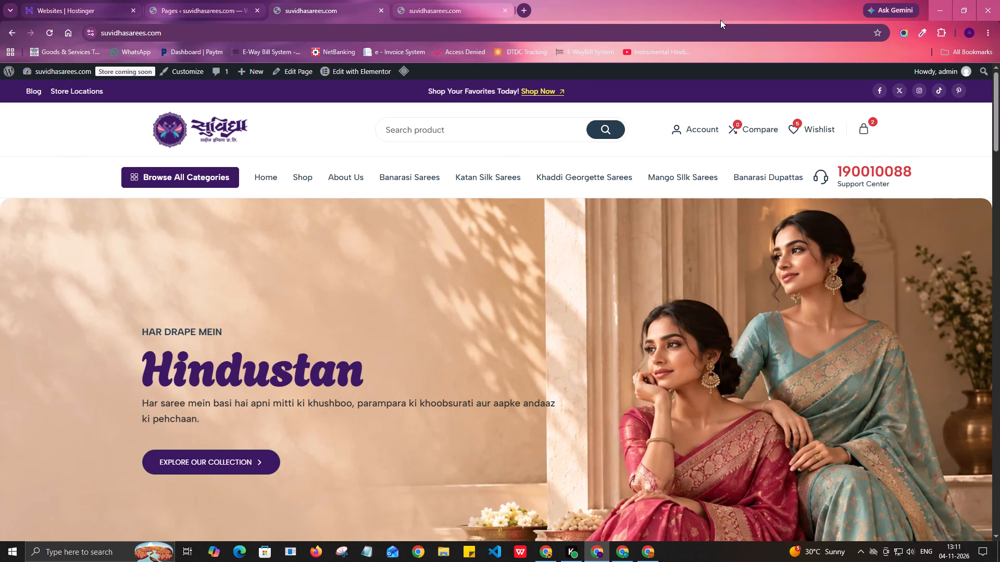
Close the duplicate homepage tab and open the customizer for the homepage in a new tab.
click(485, 0)
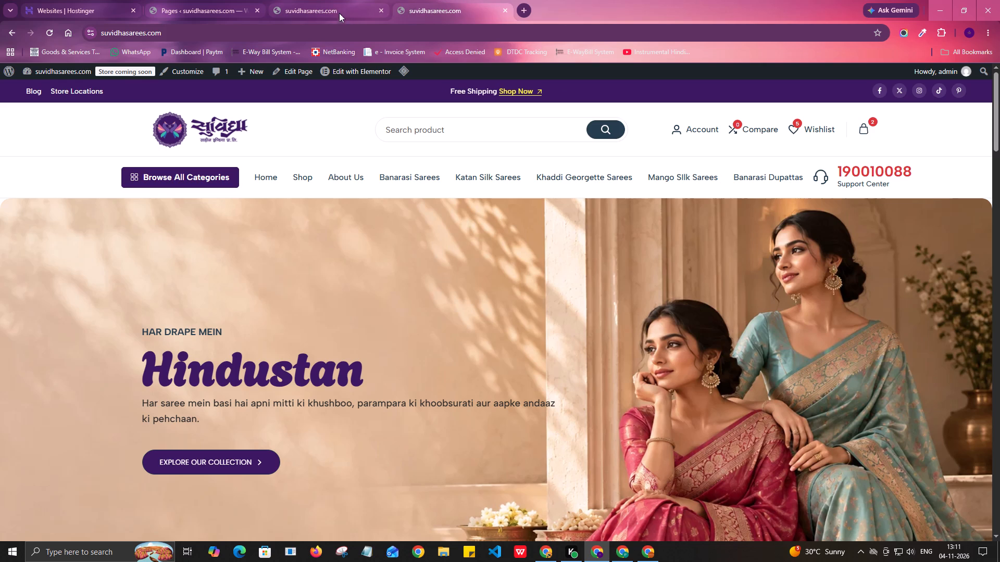
click(339, 7)
click(506, 10)
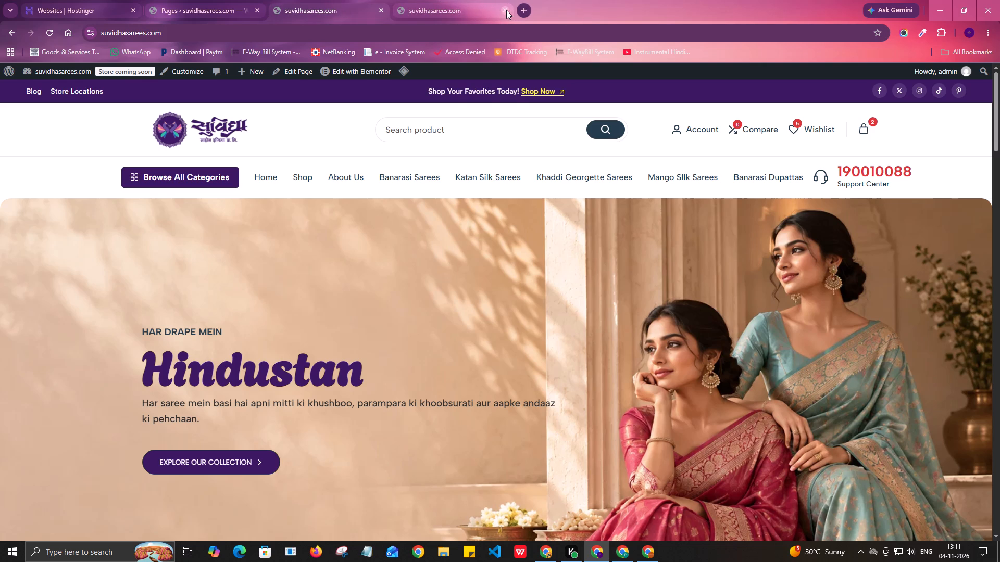
right_click(189, 73)
click(218, 86)
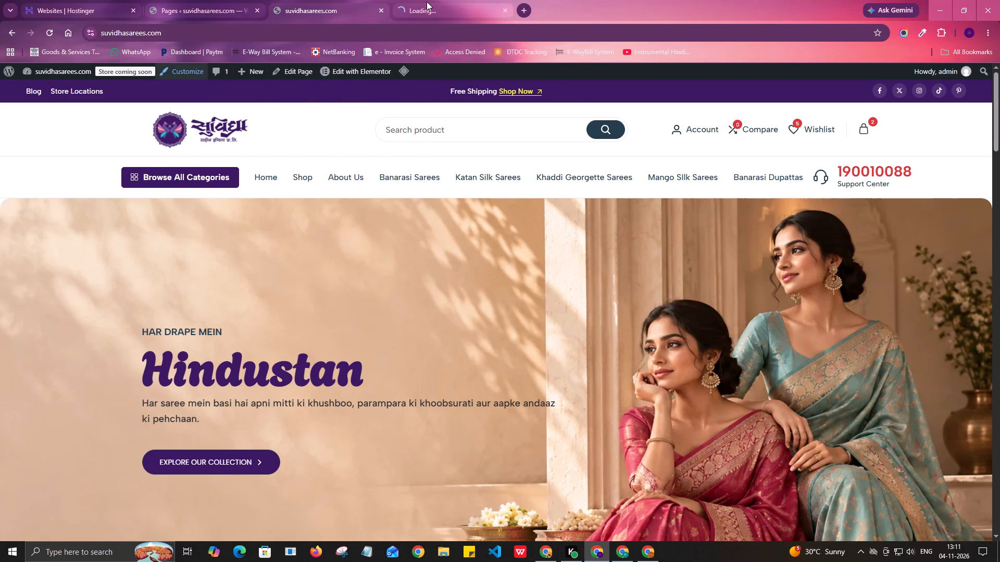
click(427, 2)
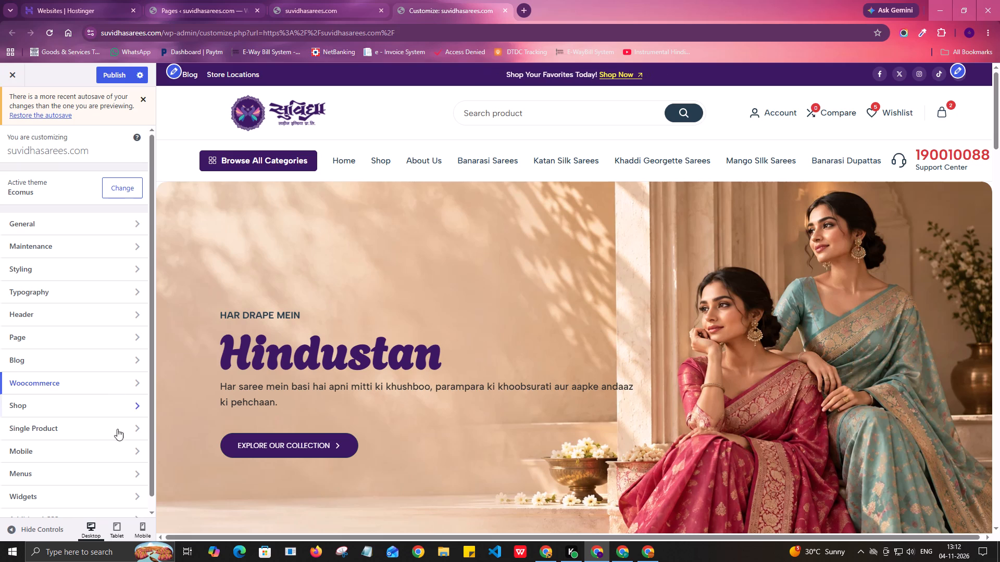
Check the customizer's Widgets section for widget areas belonging to the homepage header.
scroll(111, 463, down, 4)
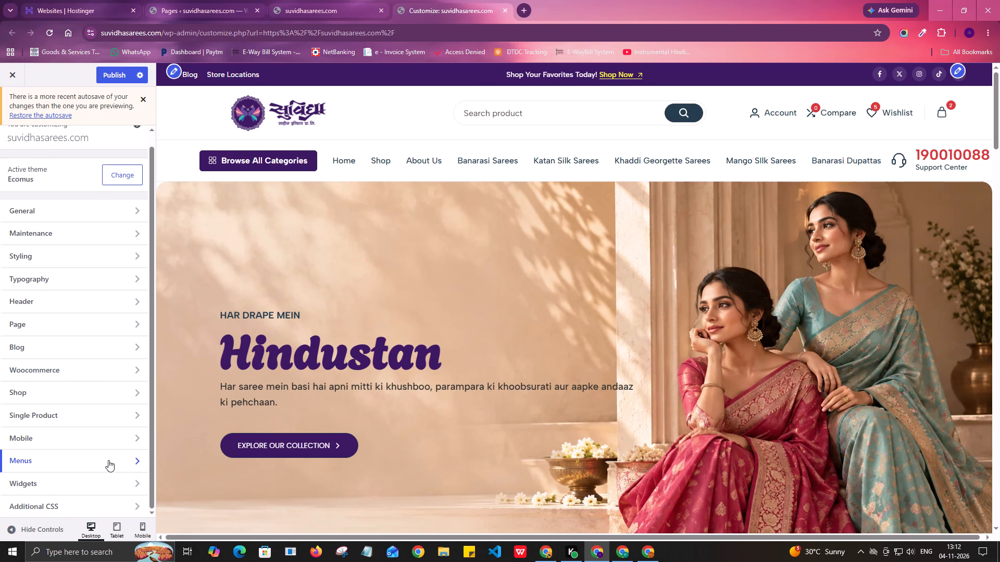
click(118, 479)
scroll(21, 222, up, 2)
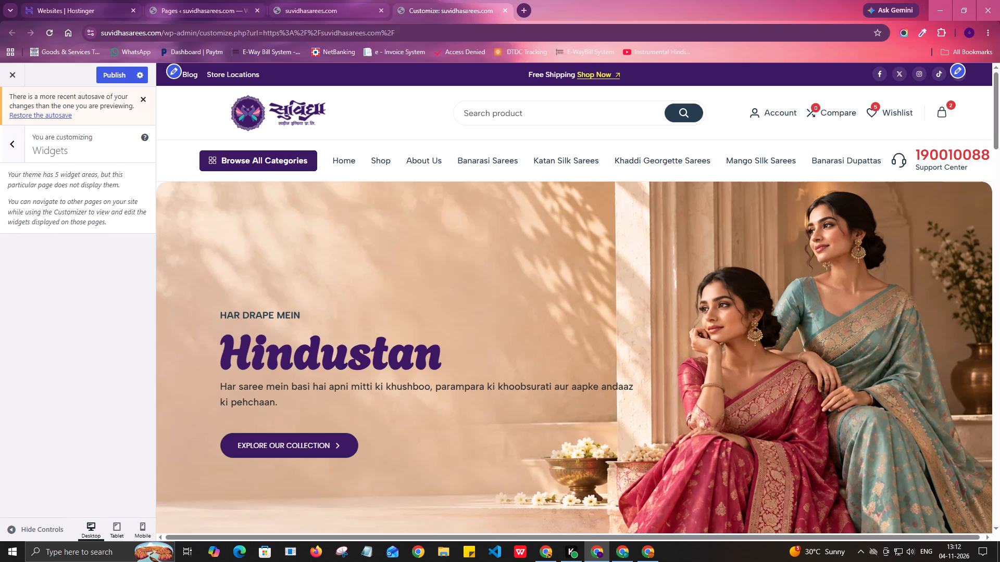
scroll(21, 222, up, 1)
click(16, 154)
Examine the Category Menu's items, menu locations and menu options in the customizer's menu settings.
click(116, 455)
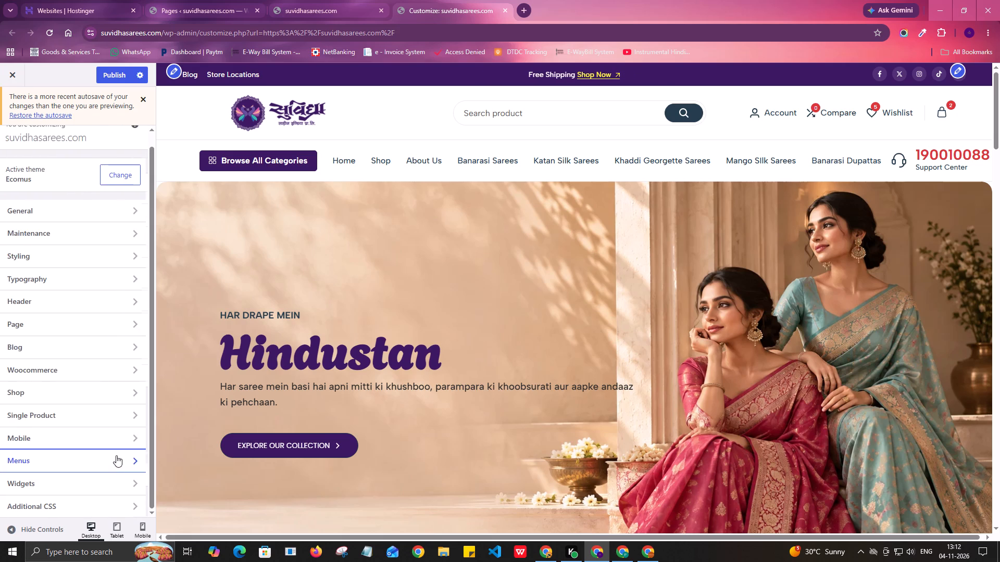
click(110, 200)
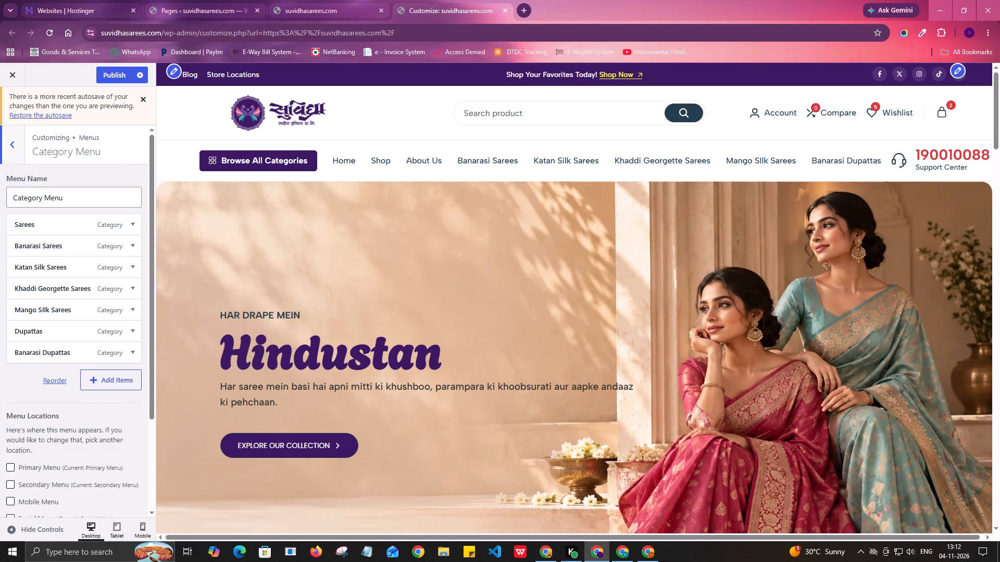
scroll(103, 408, down, 3)
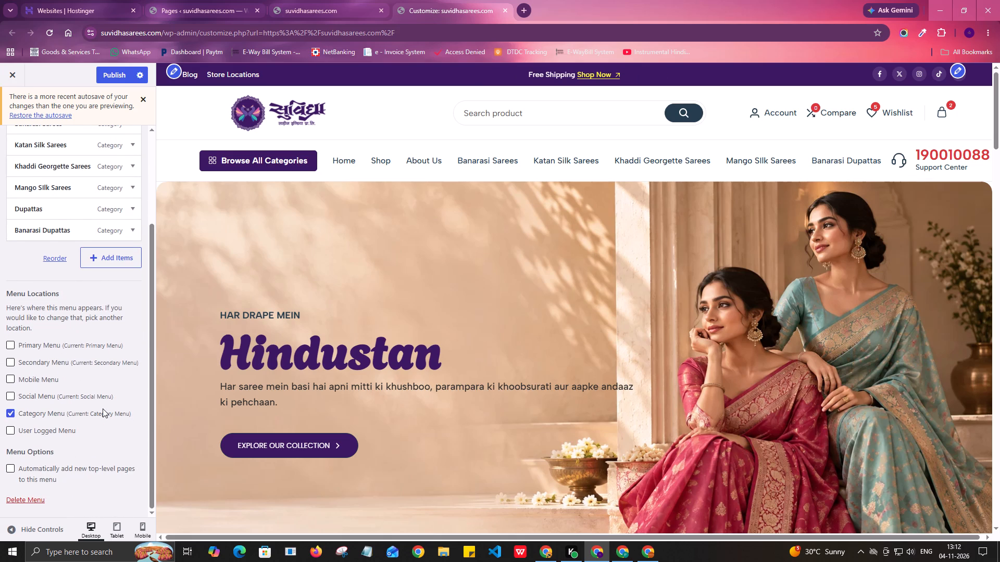
scroll(103, 408, down, 1)
scroll(103, 408, up, 4)
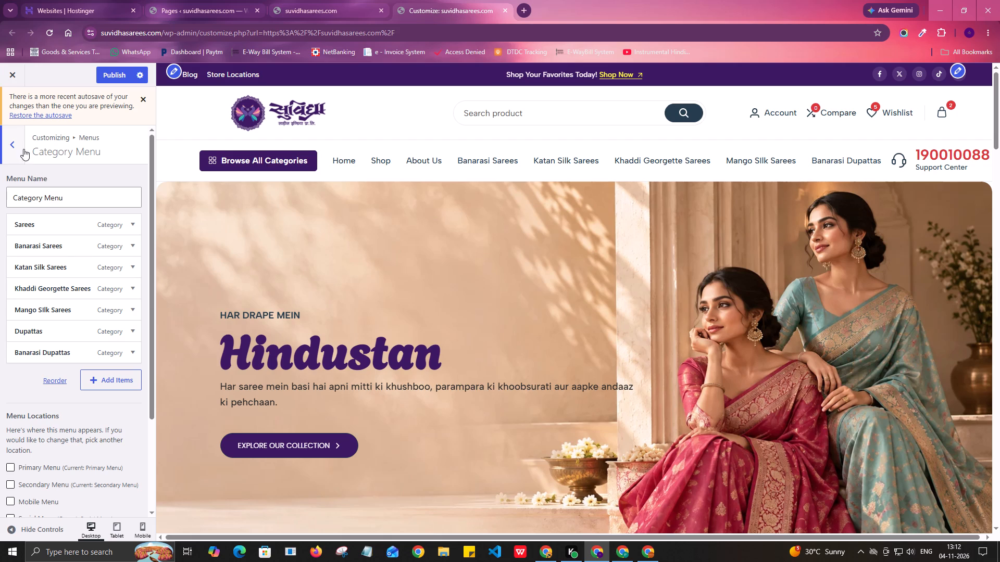
click(6, 143)
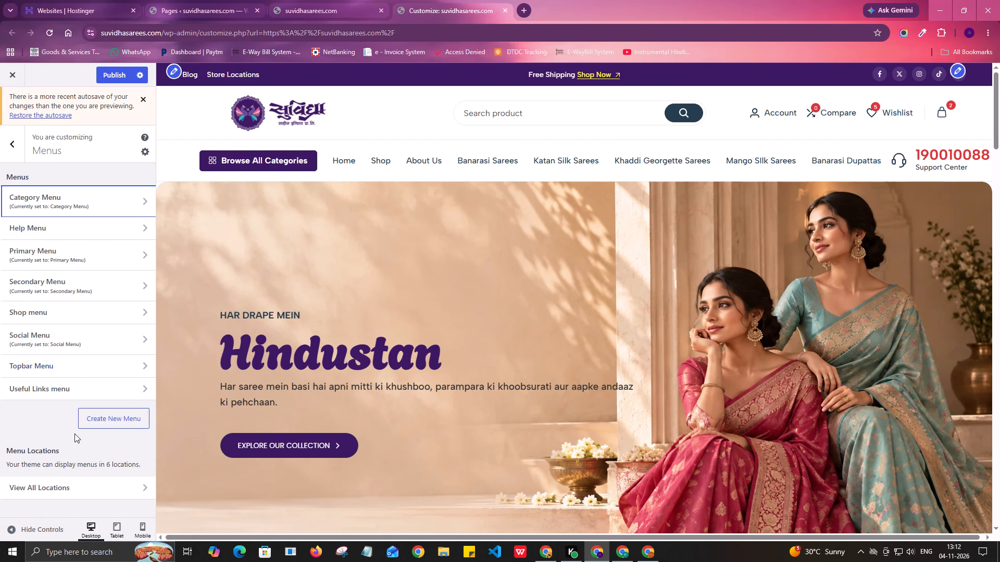
Review which menu is assigned to each theme location, including the choices for the Category Menu location.
scroll(74, 433, down, 1)
click(81, 488)
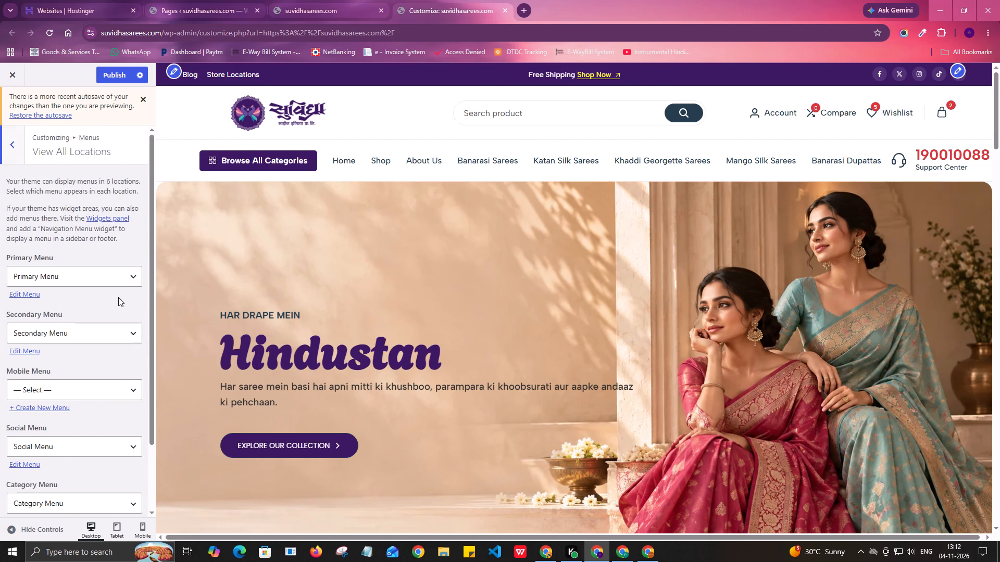
scroll(101, 370, down, 2)
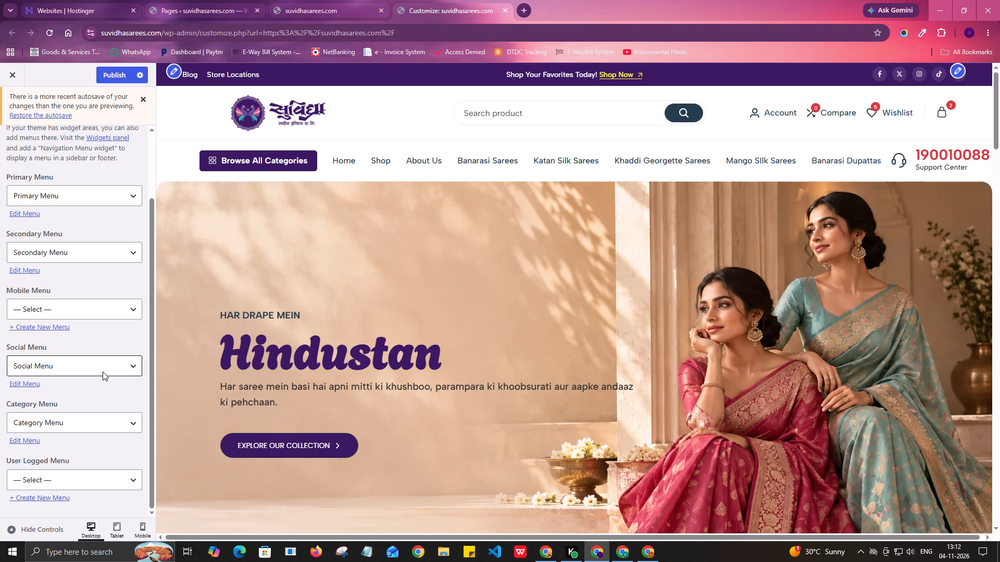
scroll(103, 372, down, 2)
click(97, 425)
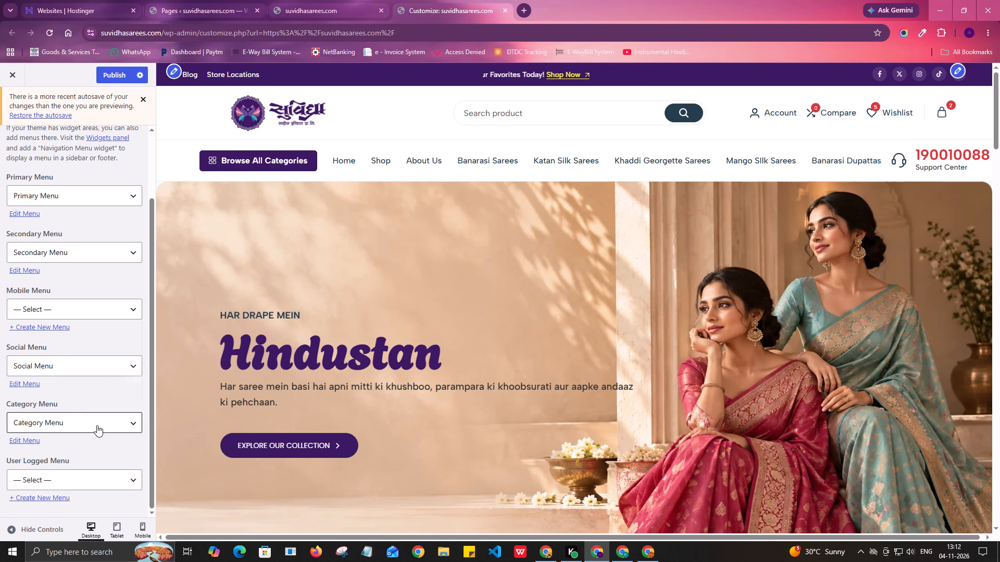
click(97, 425)
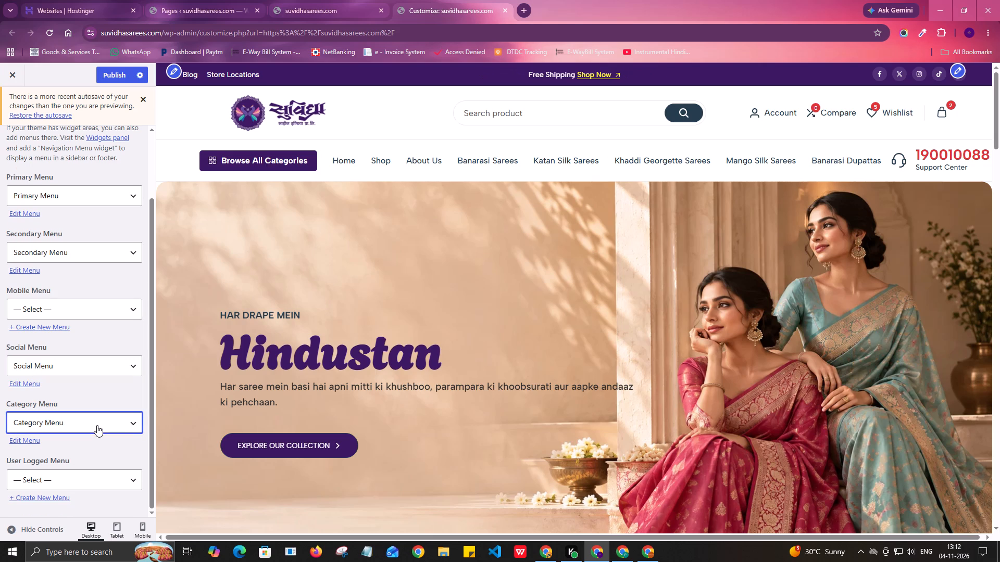
scroll(79, 385, up, 2)
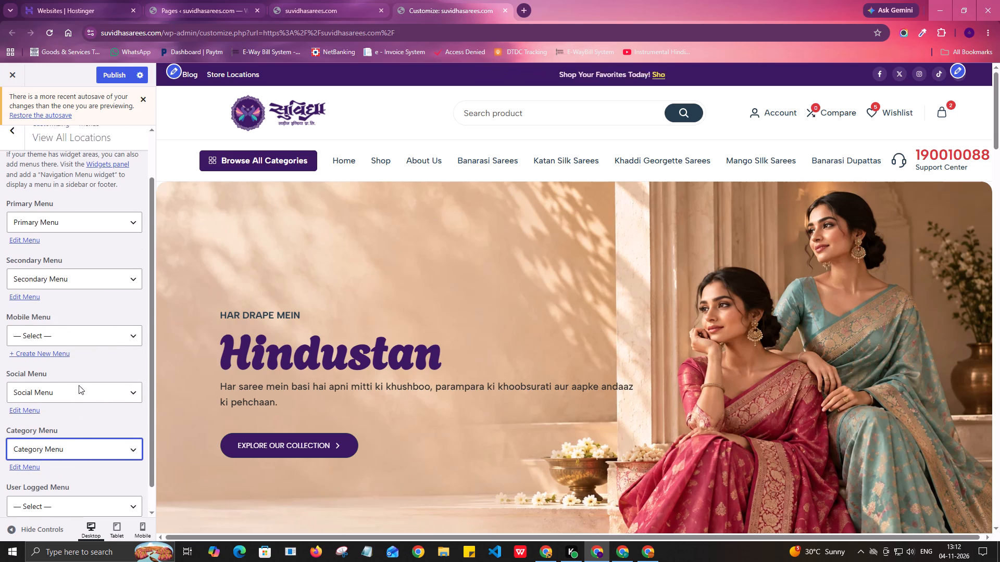
scroll(79, 385, up, 1)
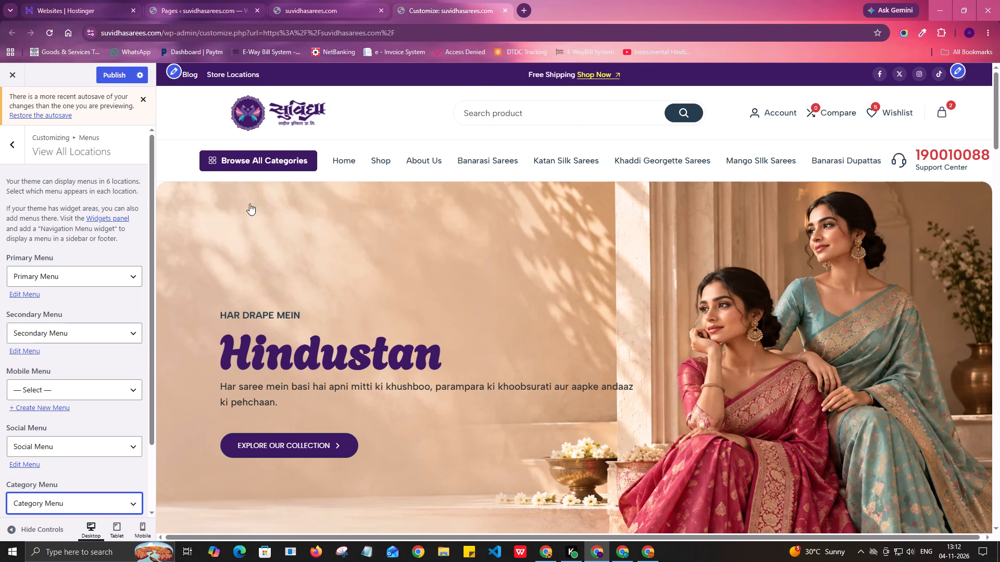
Switch to the WordPress dashboard tab and look through the widget areas on the Widgets page.
click(212, 0)
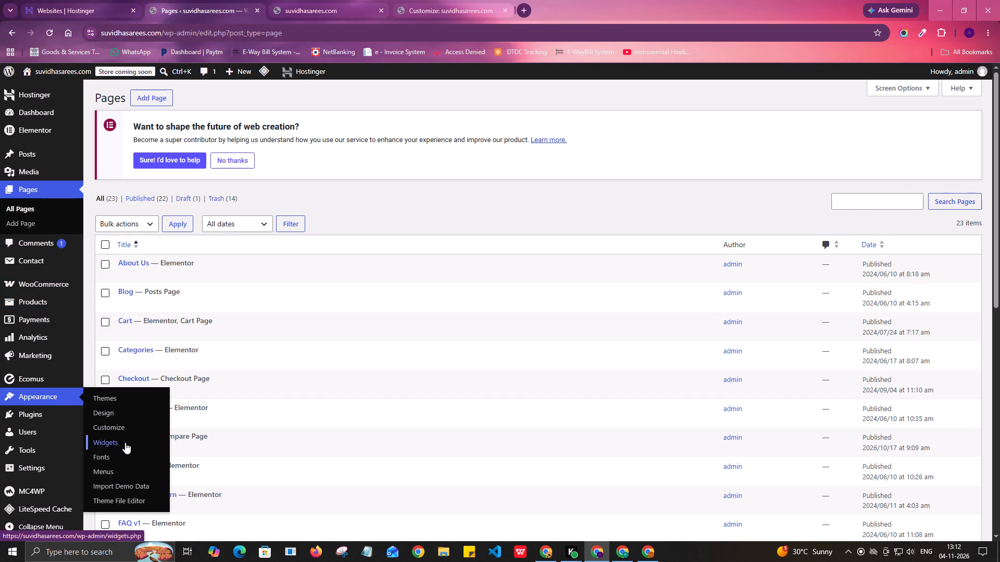
click(121, 443)
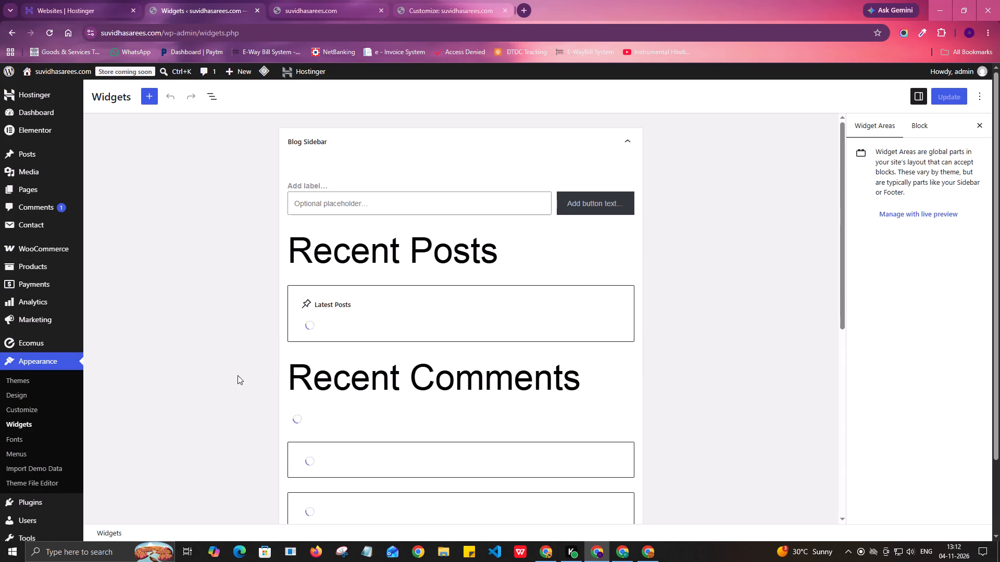
scroll(334, 333, down, 8)
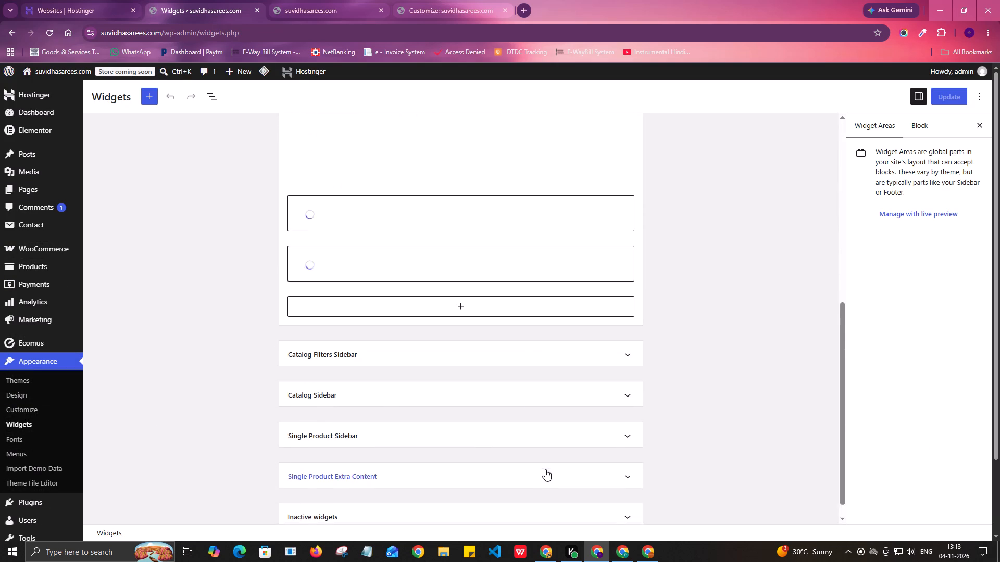
scroll(531, 455, down, 6)
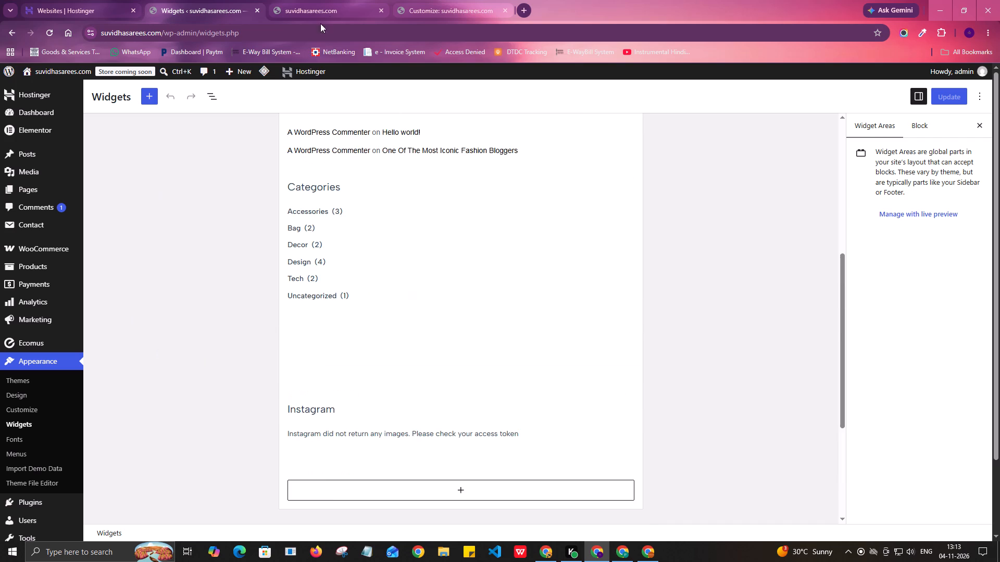
Return to the customizer, recheck the menu location assignments and go back to the list of menus.
click(434, 0)
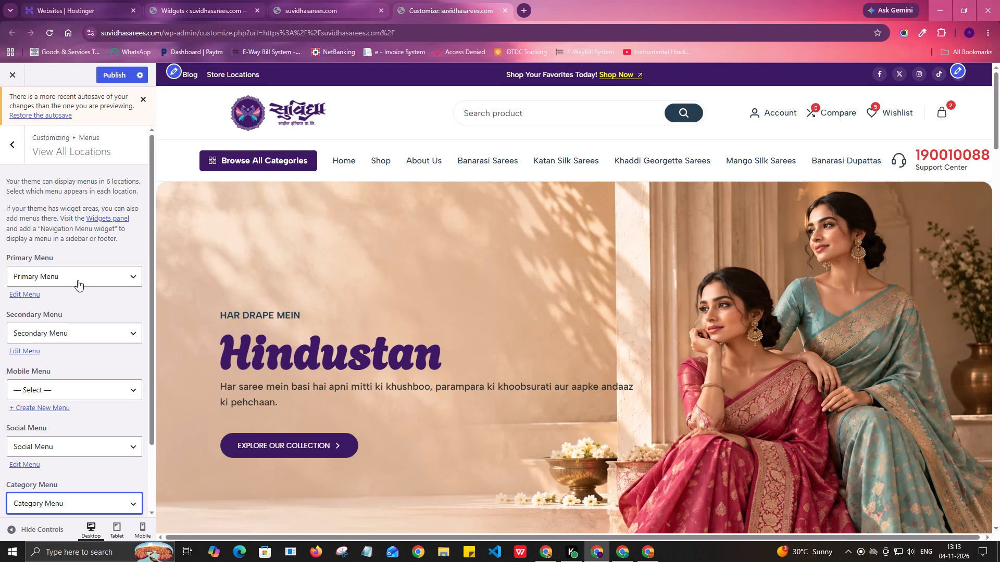
scroll(88, 387, down, 3)
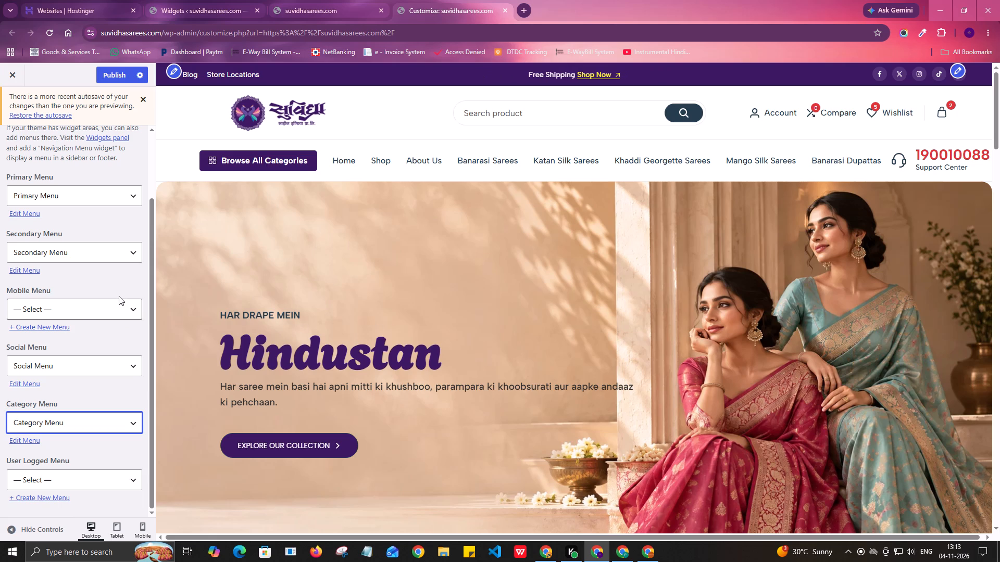
scroll(119, 296, up, 6)
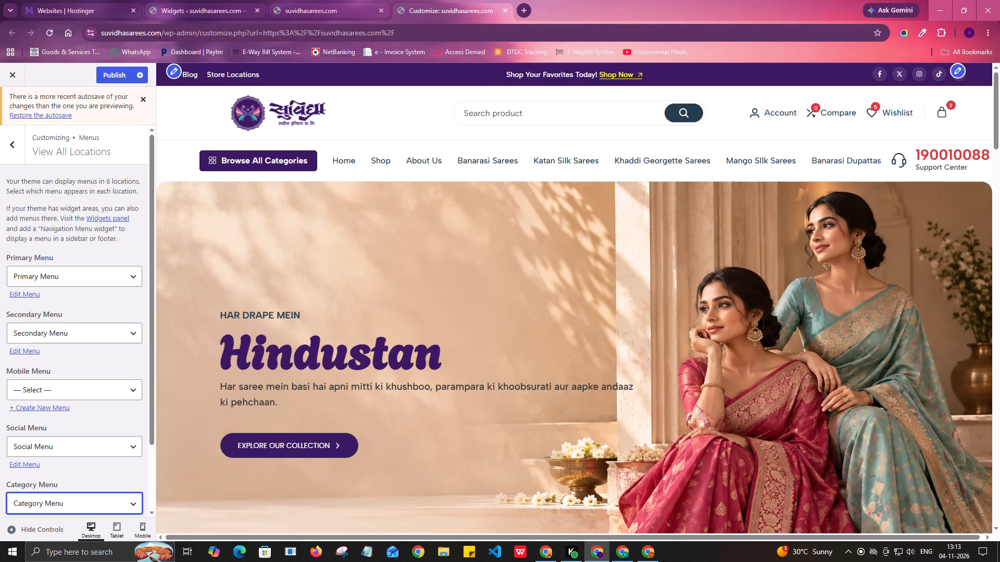
click(16, 146)
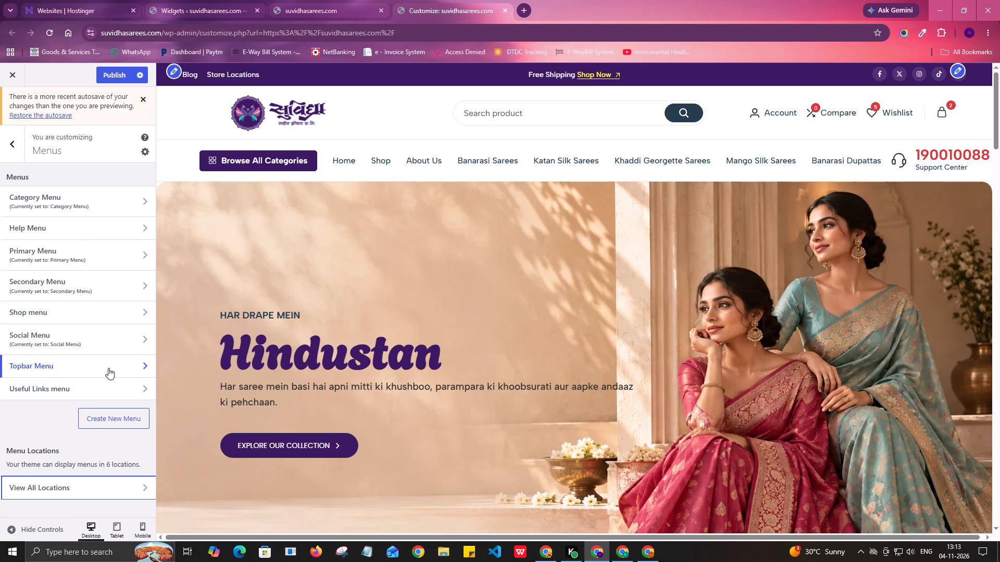
scroll(104, 382, down, 2)
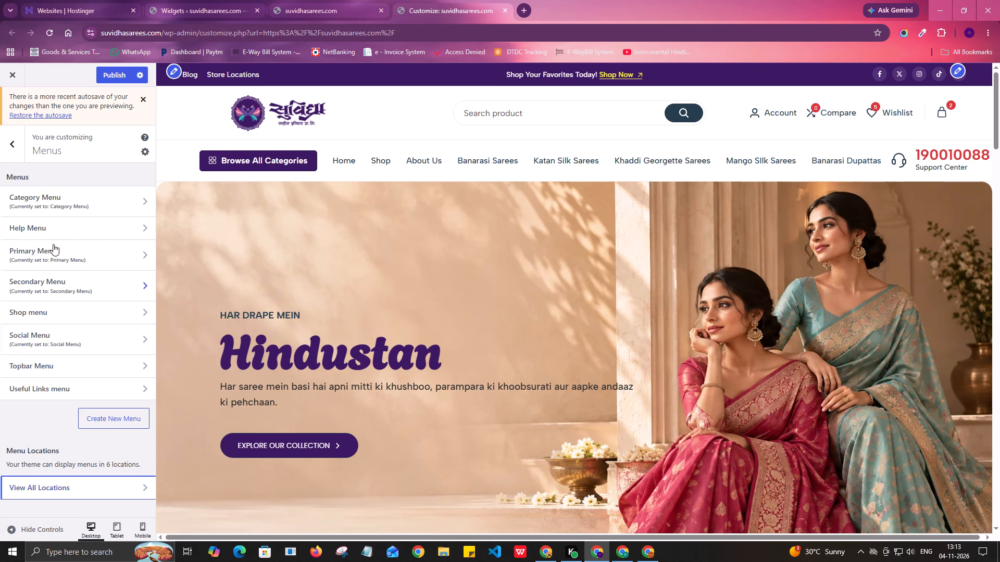
Check the customizer's Widgets and Header sections again for an option controlling the Browse All Categories button.
click(14, 153)
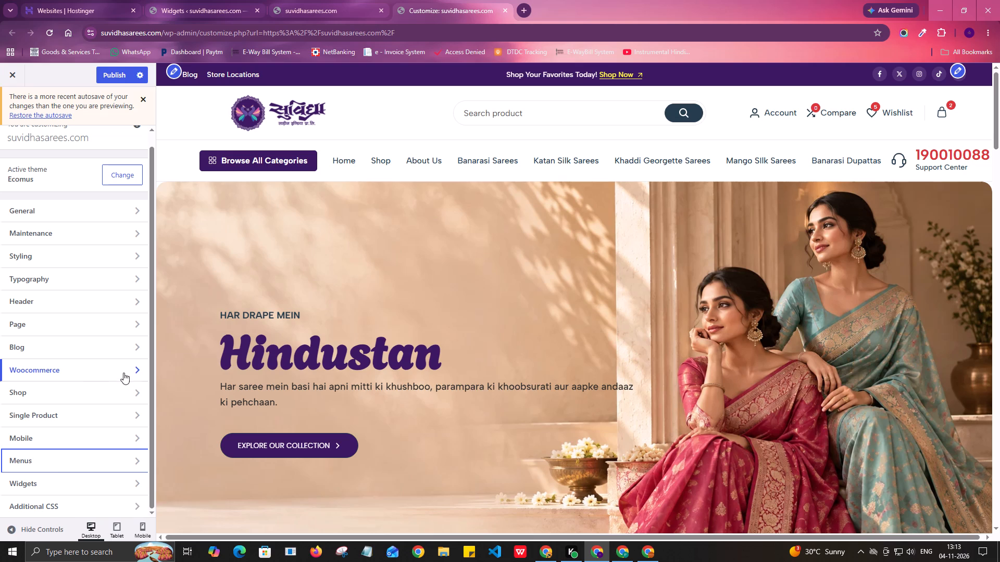
scroll(86, 367, down, 2)
click(52, 488)
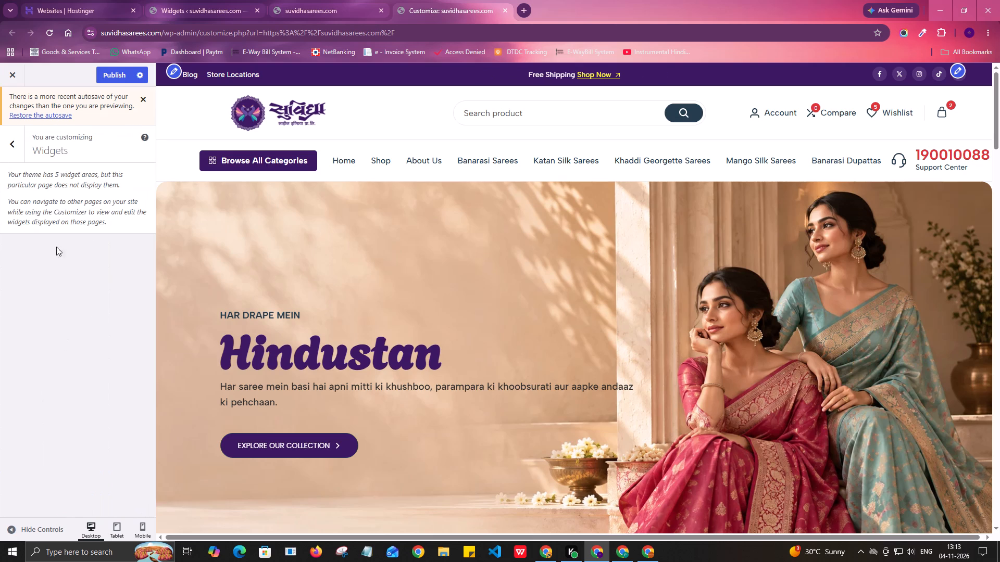
click(22, 152)
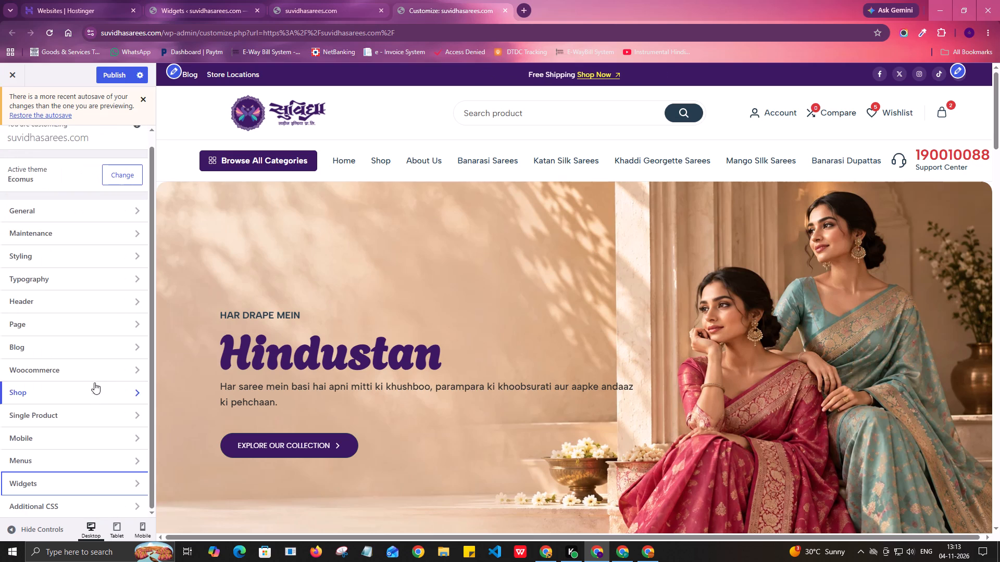
click(77, 300)
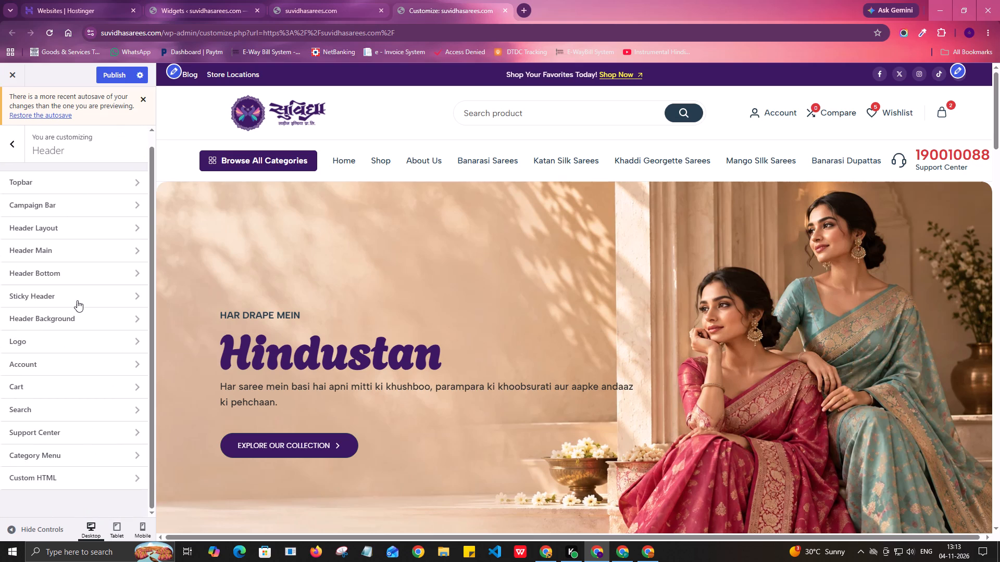
click(14, 135)
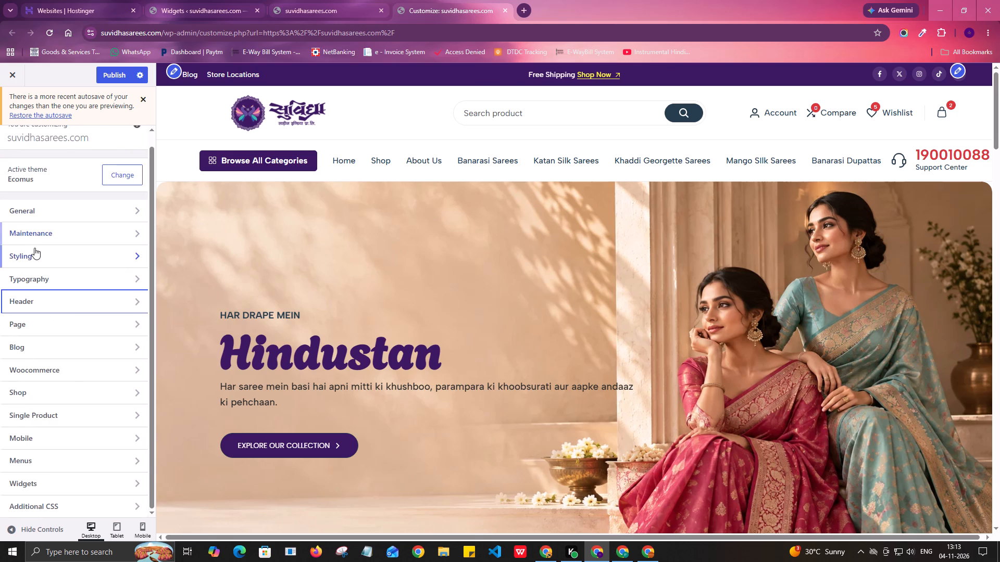
Look through the Buttons options in the customizer's Styling section for a Browse All Categories setting.
click(36, 248)
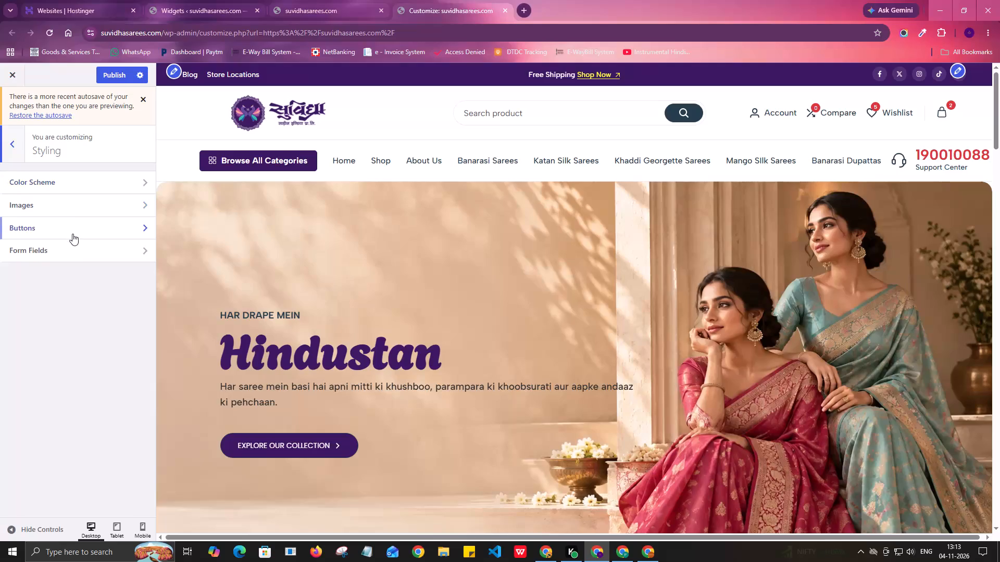
click(40, 234)
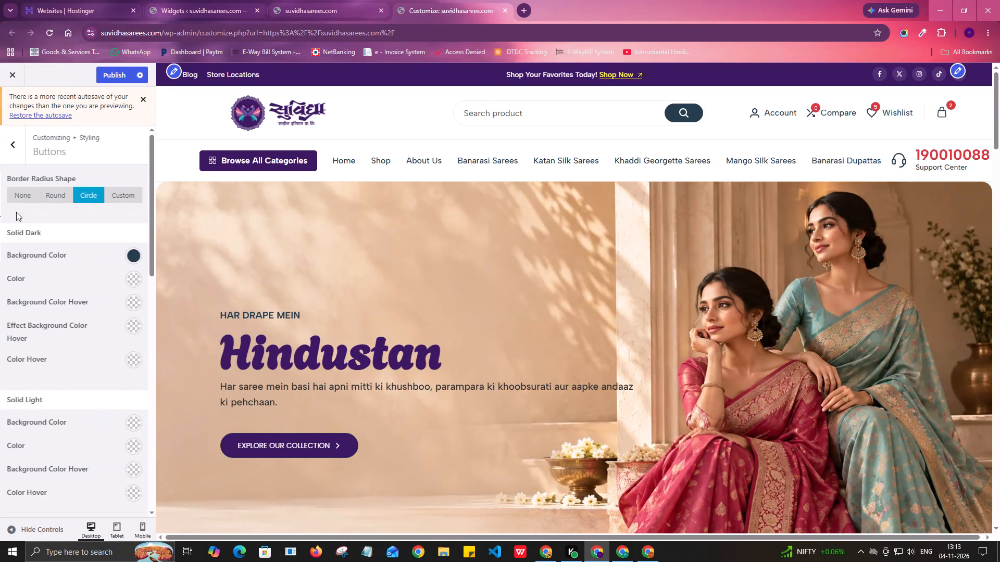
scroll(66, 279, down, 9)
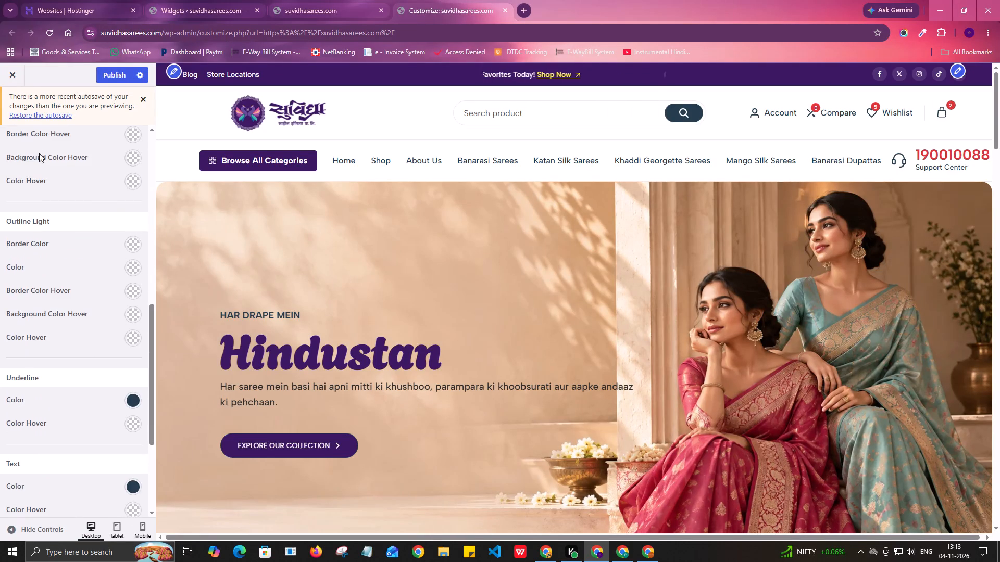
scroll(18, 218, up, 9)
click(8, 146)
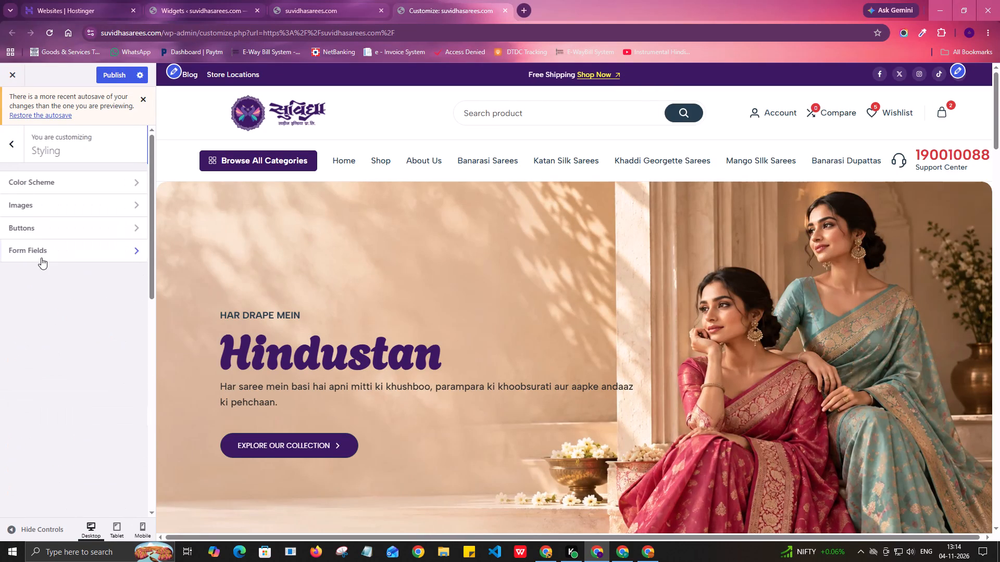
click(15, 148)
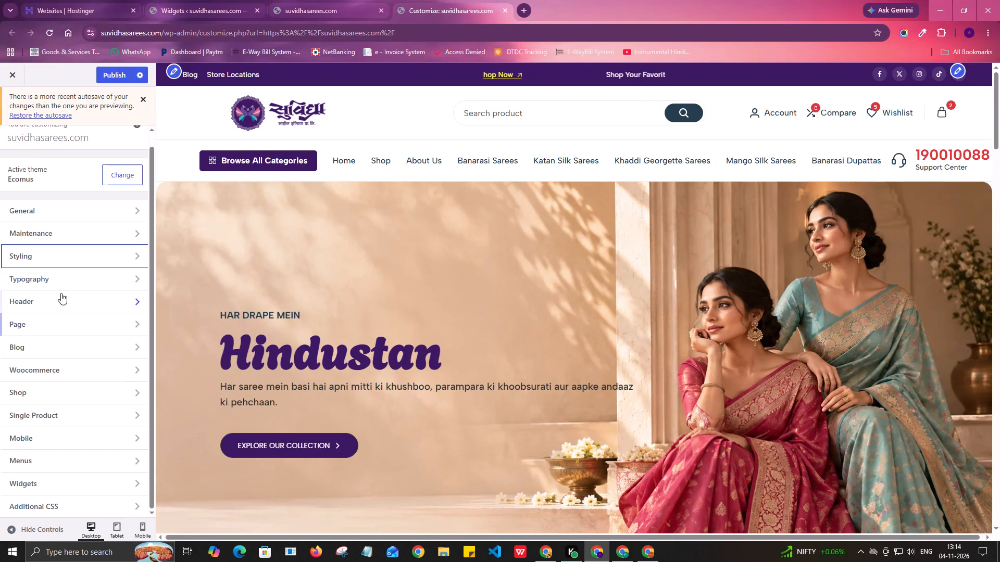
Inspect the Header Main settings in the customizer and return to the Header section list.
click(53, 303)
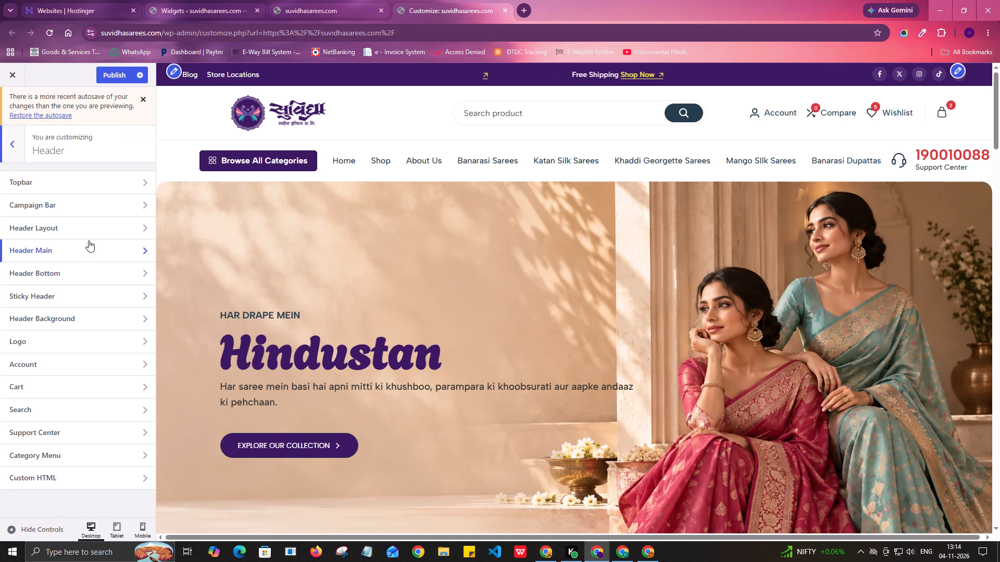
click(93, 256)
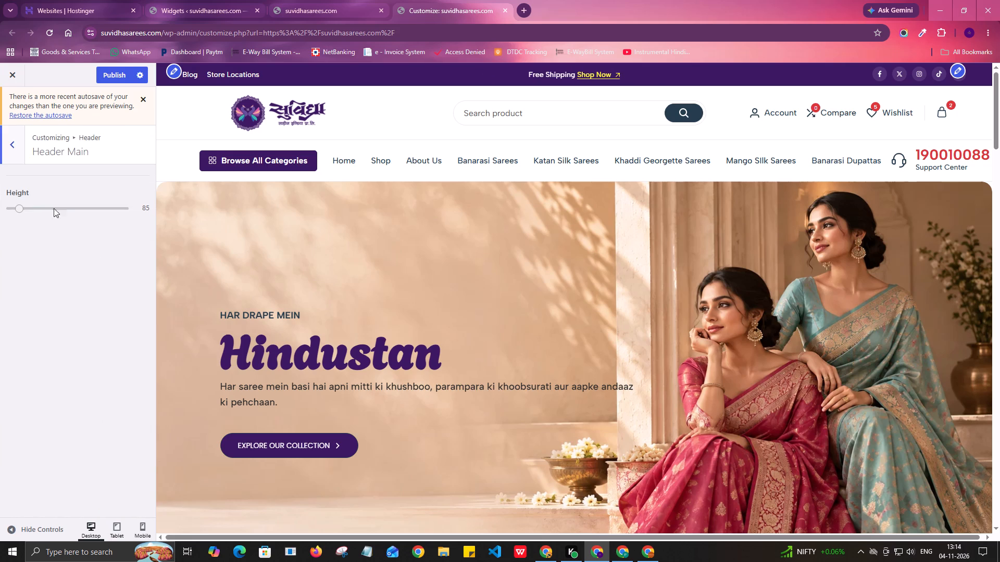
click(21, 145)
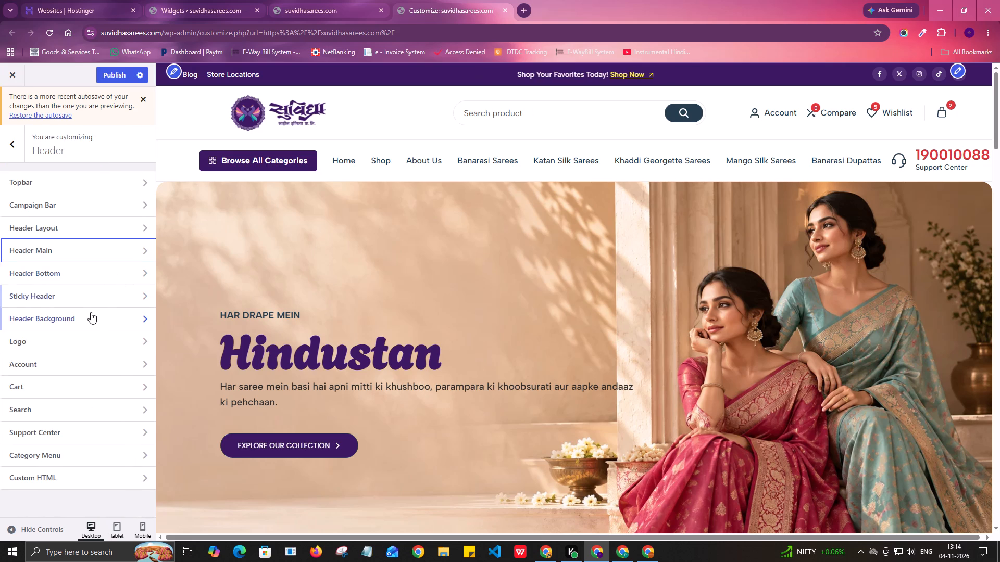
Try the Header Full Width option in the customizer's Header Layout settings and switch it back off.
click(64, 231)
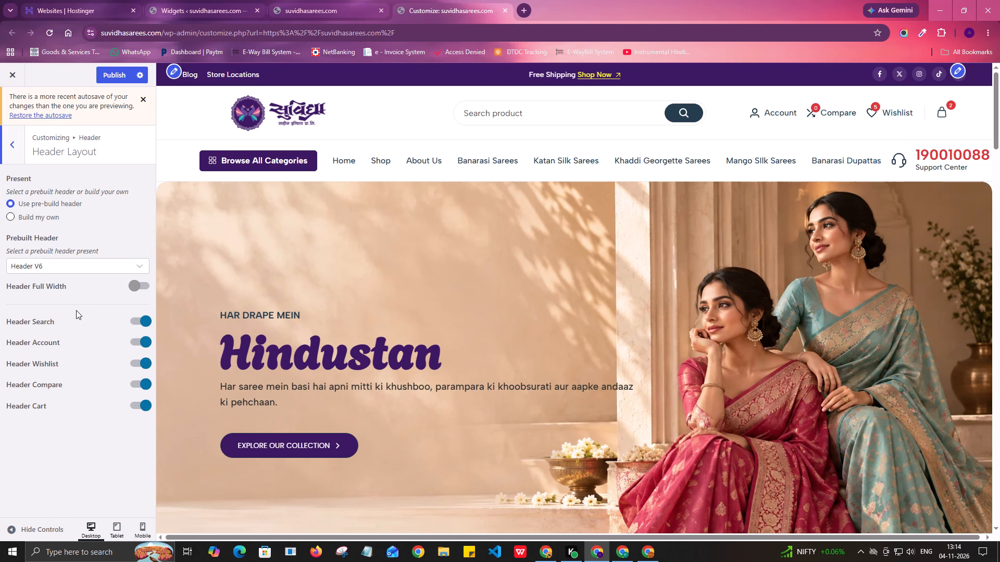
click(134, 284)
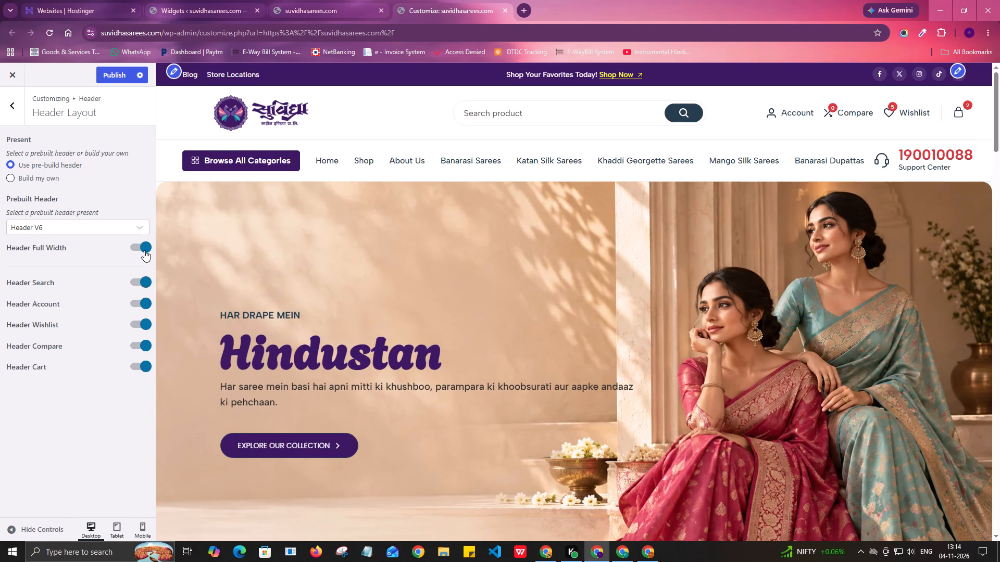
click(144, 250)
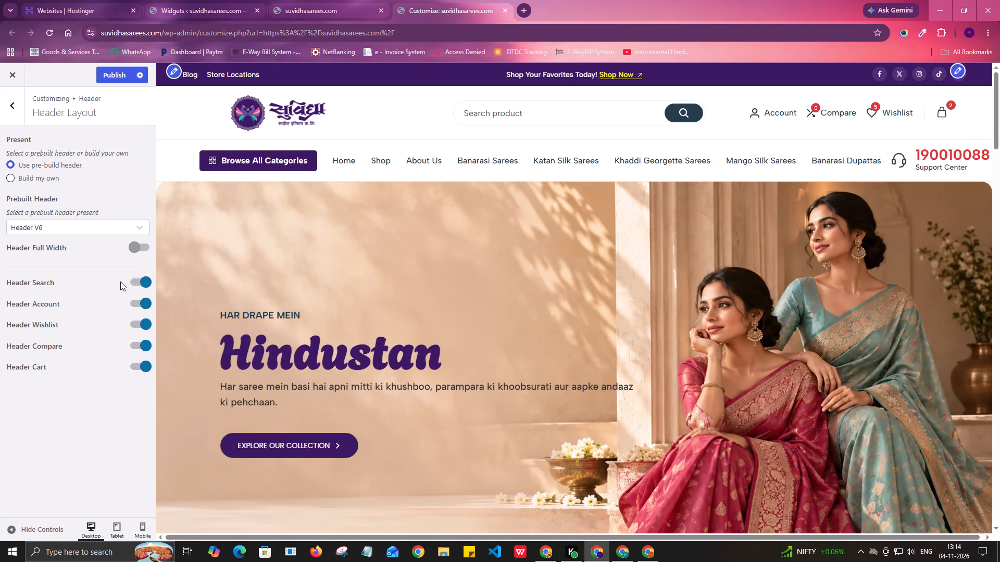
Return to the WordPress admin and look through the Ecomus Theme Settings, Theme Popup and Templates Builder pages for header options.
click(350, 0)
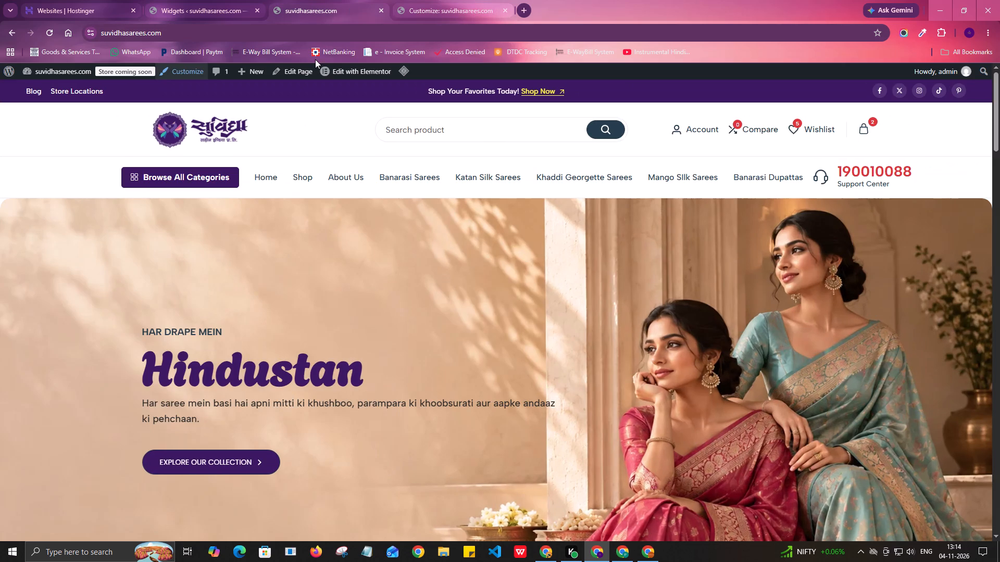
click(212, 5)
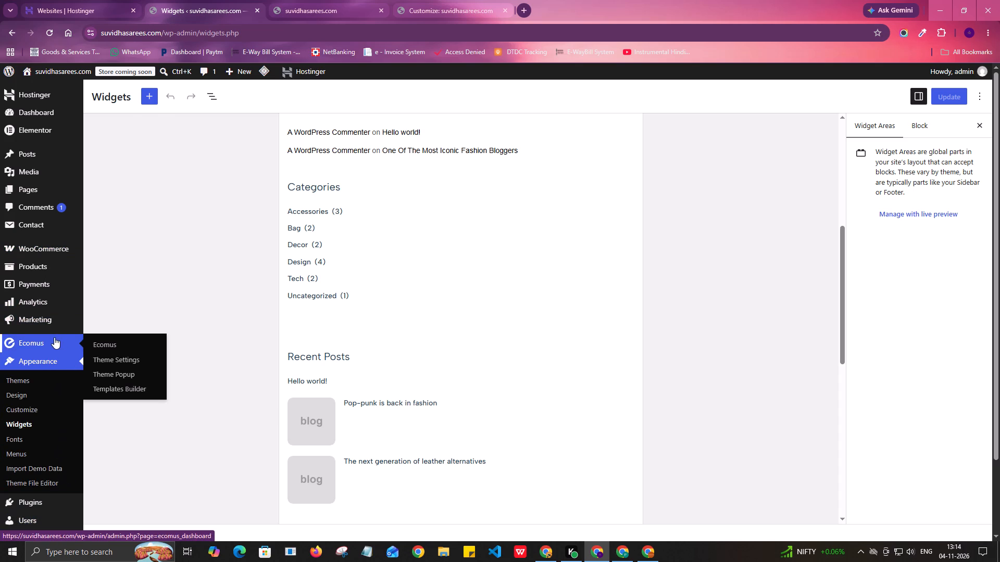
click(119, 361)
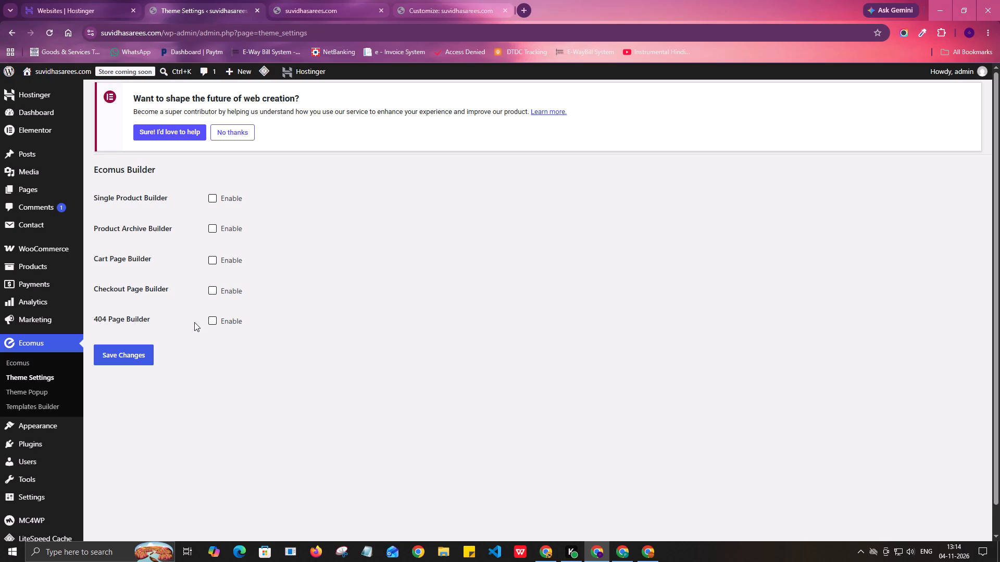
click(40, 390)
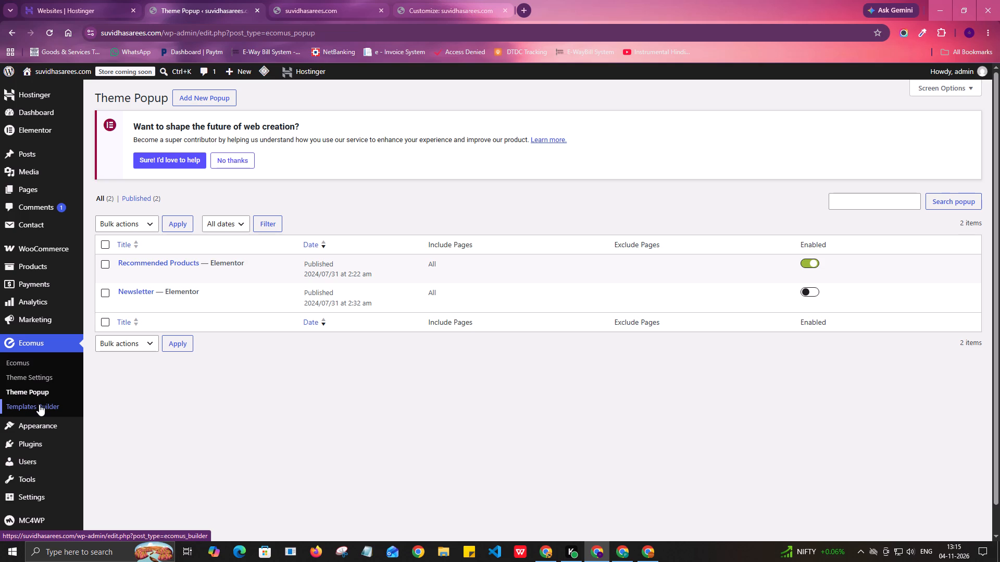
click(39, 404)
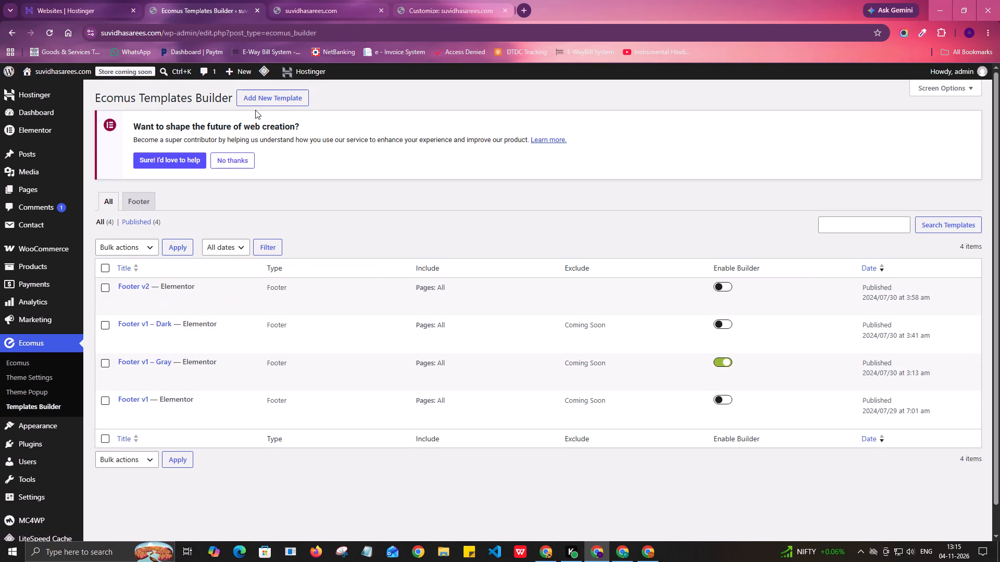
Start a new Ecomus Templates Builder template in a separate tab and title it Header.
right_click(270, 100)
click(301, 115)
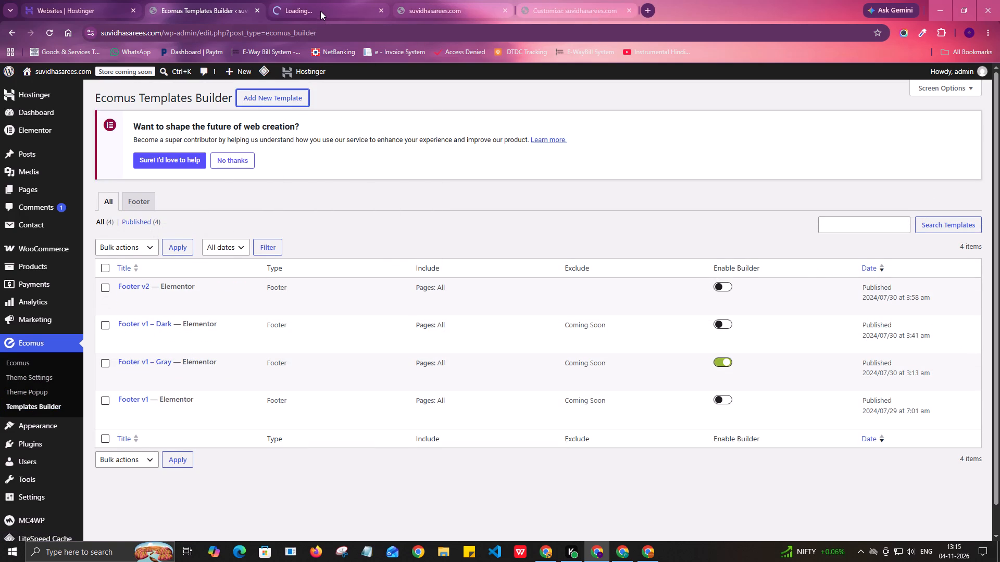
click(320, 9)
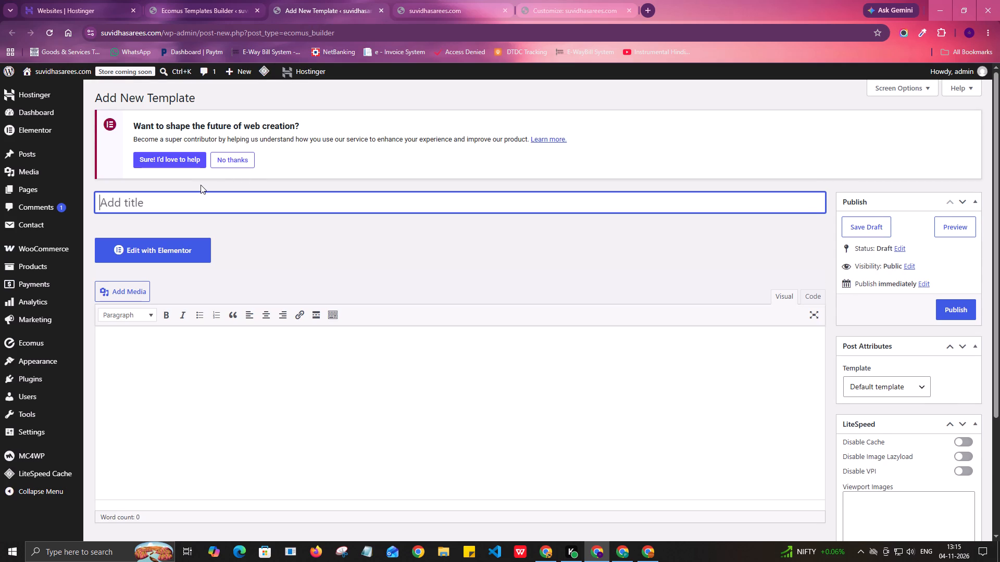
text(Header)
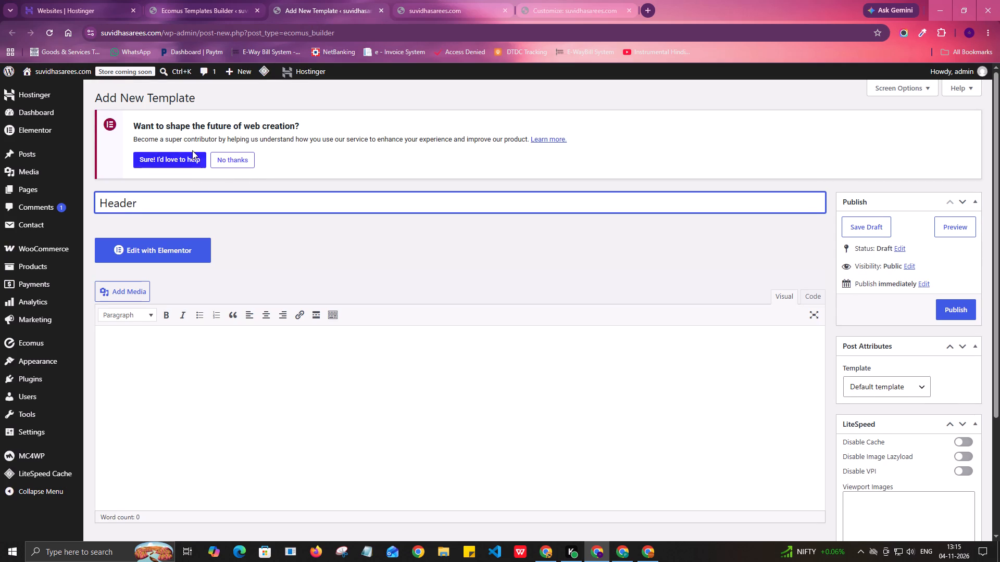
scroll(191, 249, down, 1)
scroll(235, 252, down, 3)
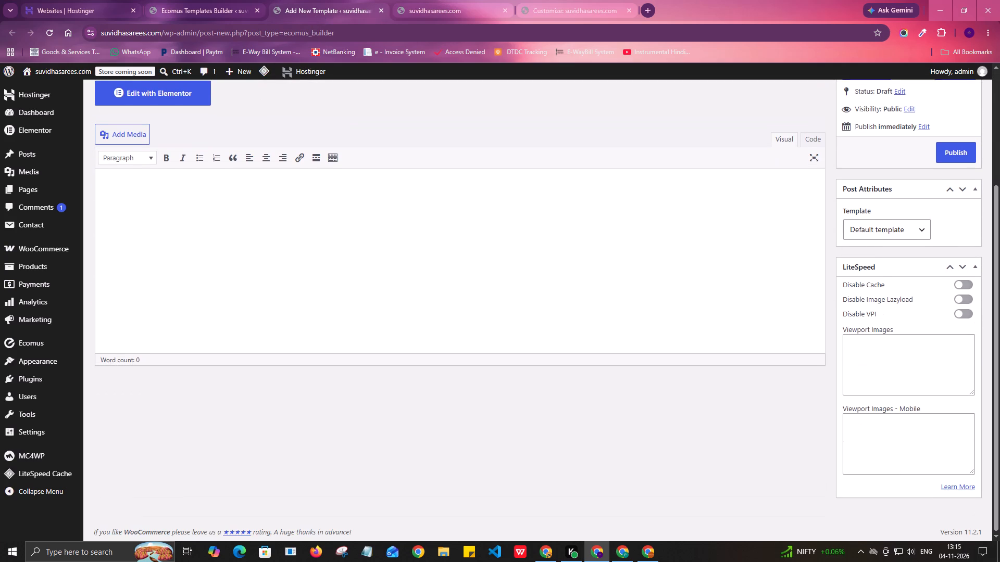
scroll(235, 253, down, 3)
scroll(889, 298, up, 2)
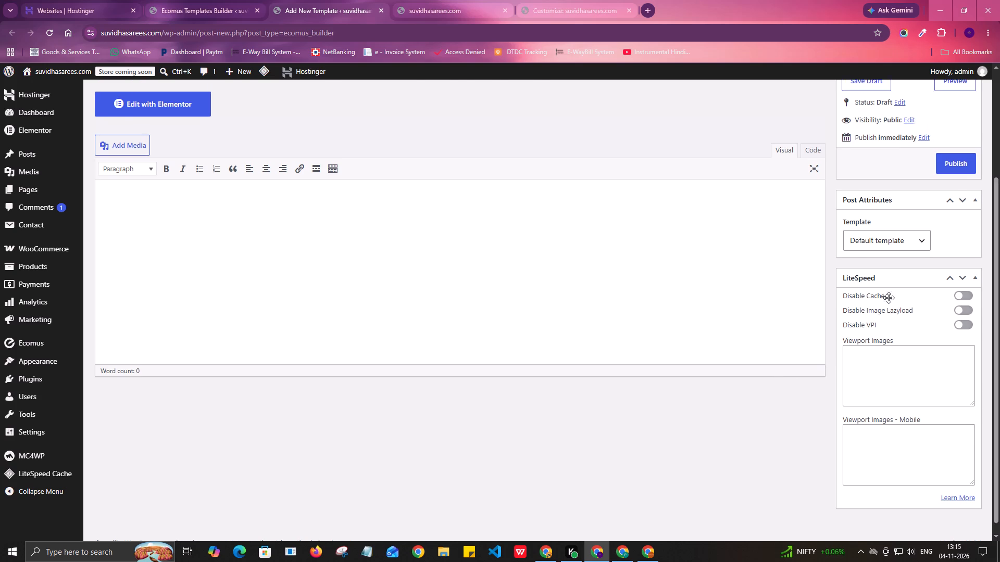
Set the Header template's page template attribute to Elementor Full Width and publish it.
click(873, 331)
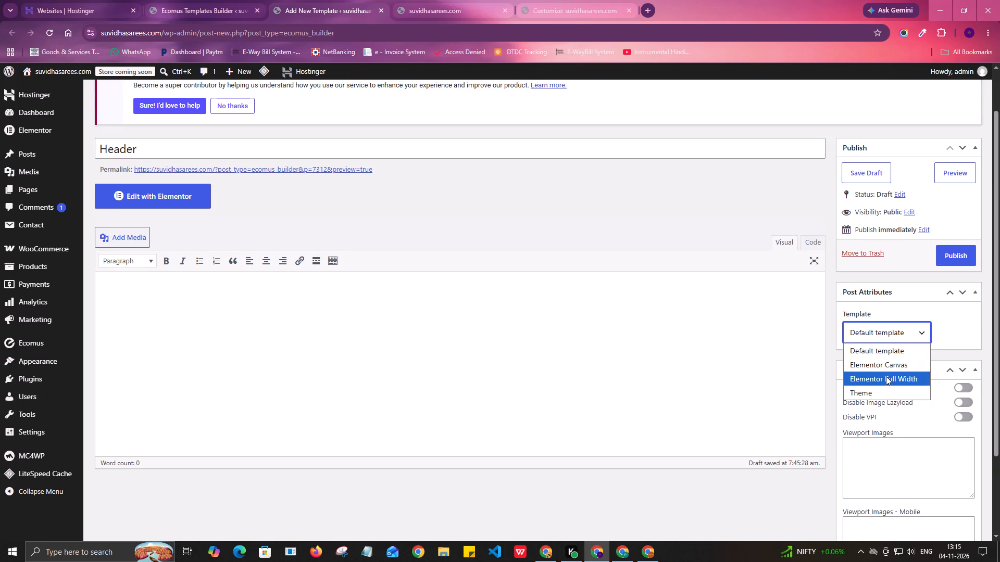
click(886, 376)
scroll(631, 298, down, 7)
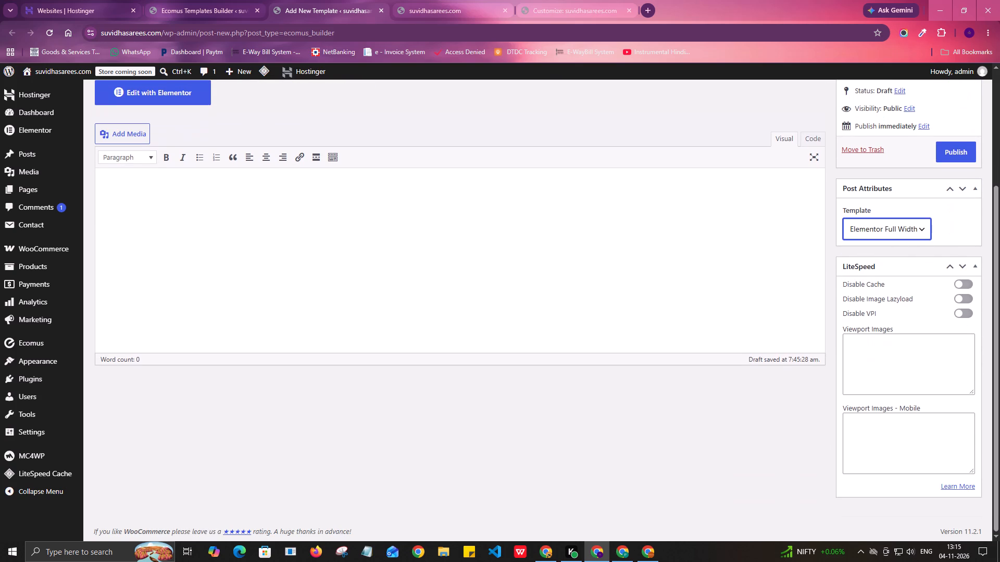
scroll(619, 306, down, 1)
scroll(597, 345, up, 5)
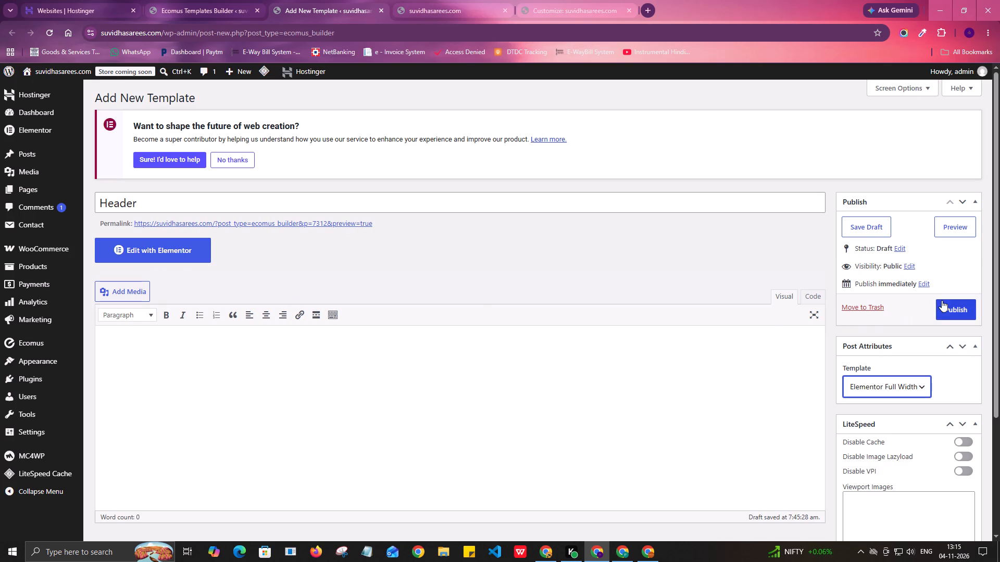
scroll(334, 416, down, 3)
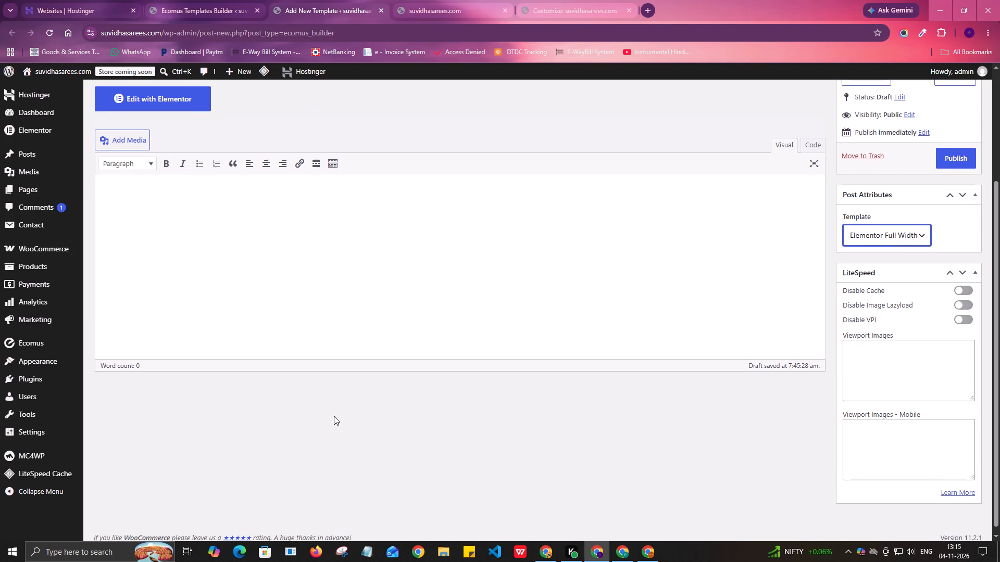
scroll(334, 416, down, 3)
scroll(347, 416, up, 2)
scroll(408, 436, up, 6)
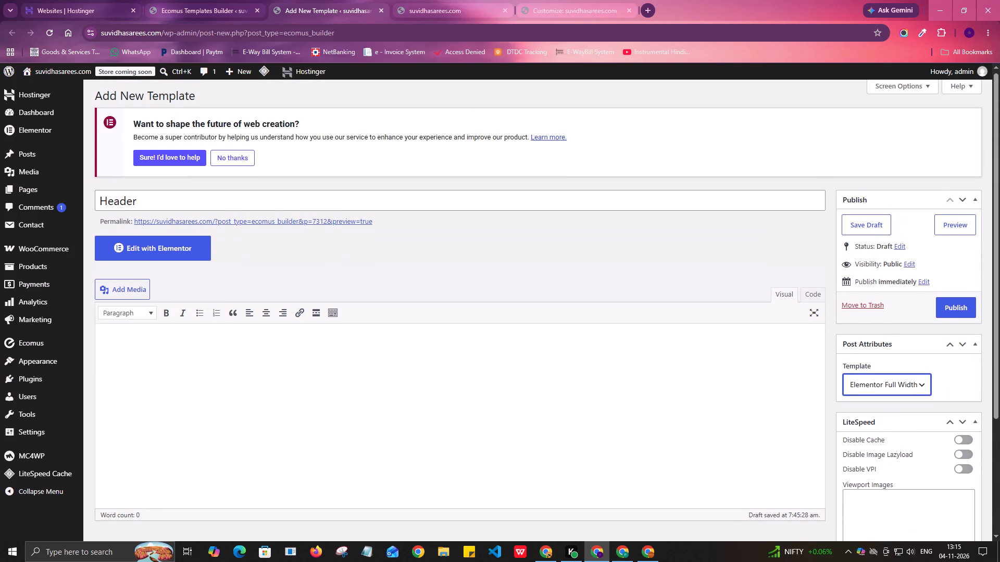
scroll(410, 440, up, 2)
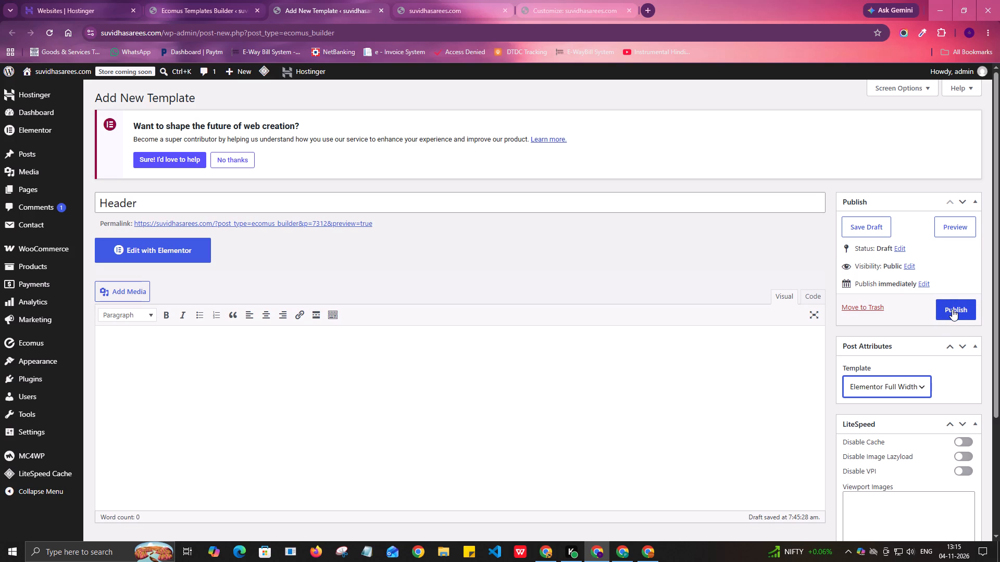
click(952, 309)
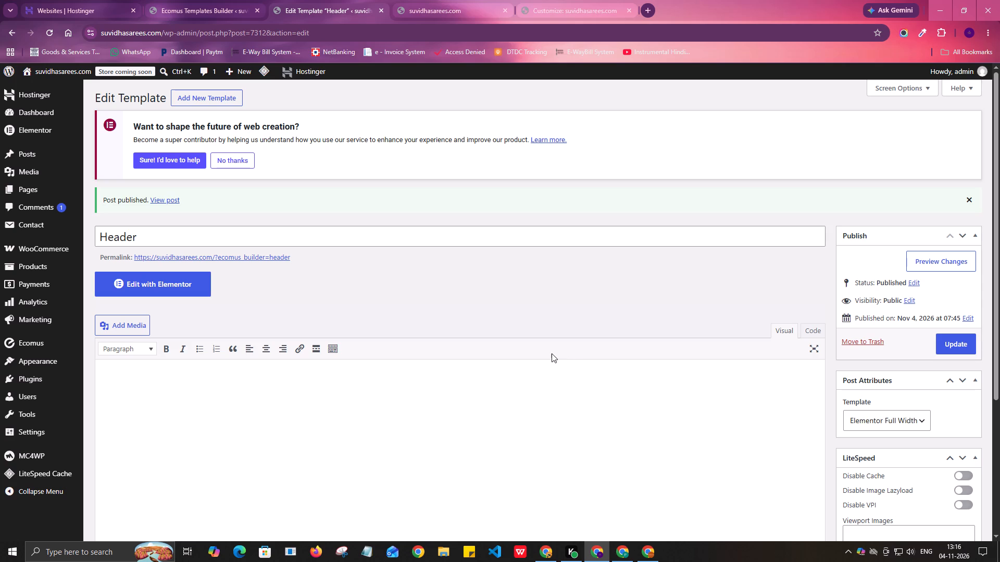
Open the Header template in the Elementor editor to inspect it, then close its tab.
click(179, 283)
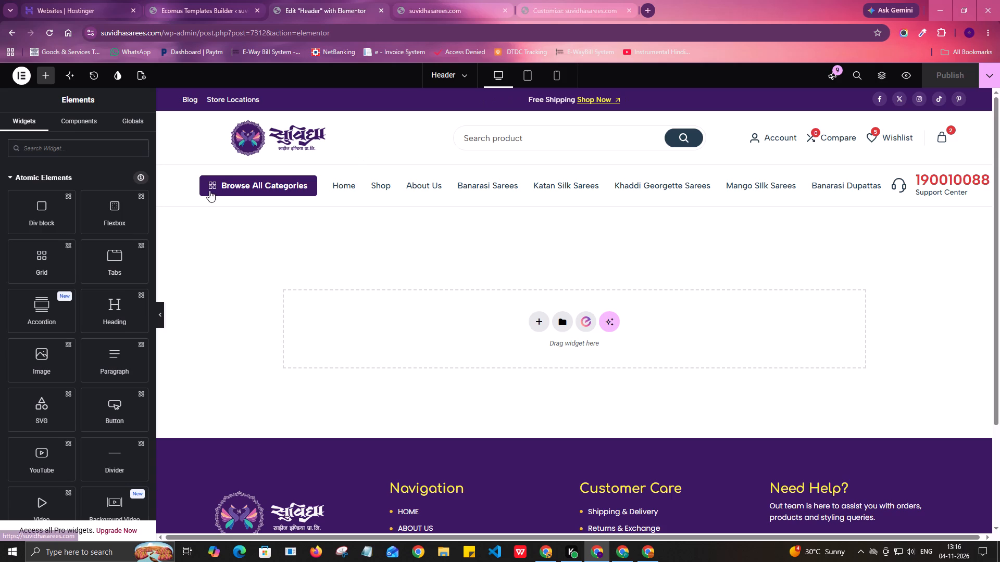
click(382, 6)
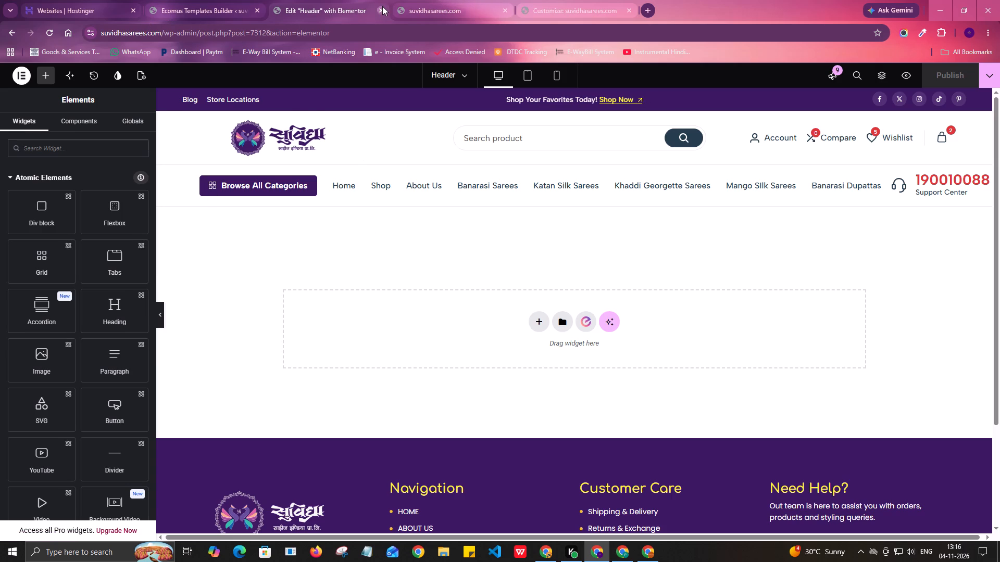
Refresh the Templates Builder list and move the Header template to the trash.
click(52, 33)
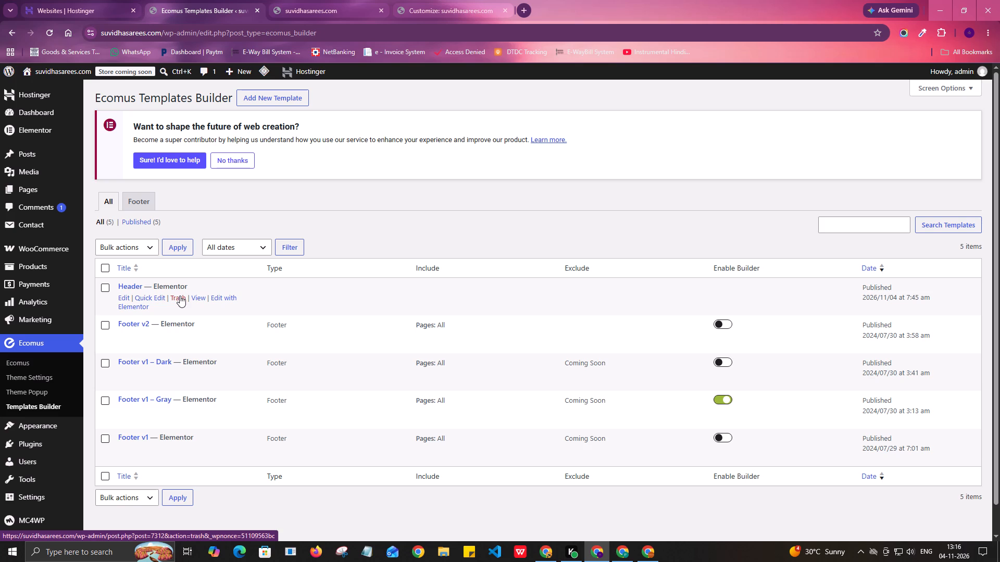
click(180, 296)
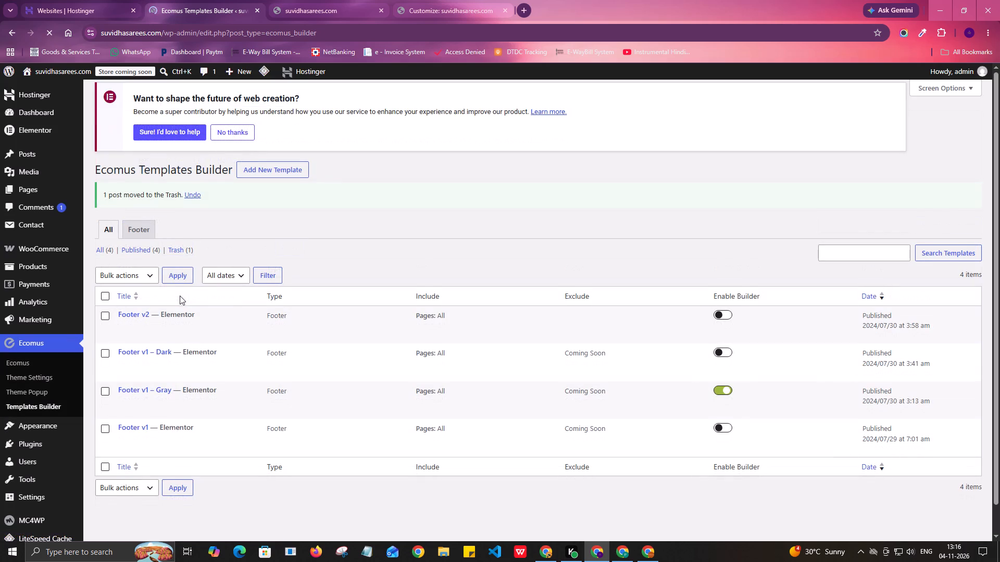
Check the Footer templates in Templates Builder and run a template search with no search term.
click(140, 238)
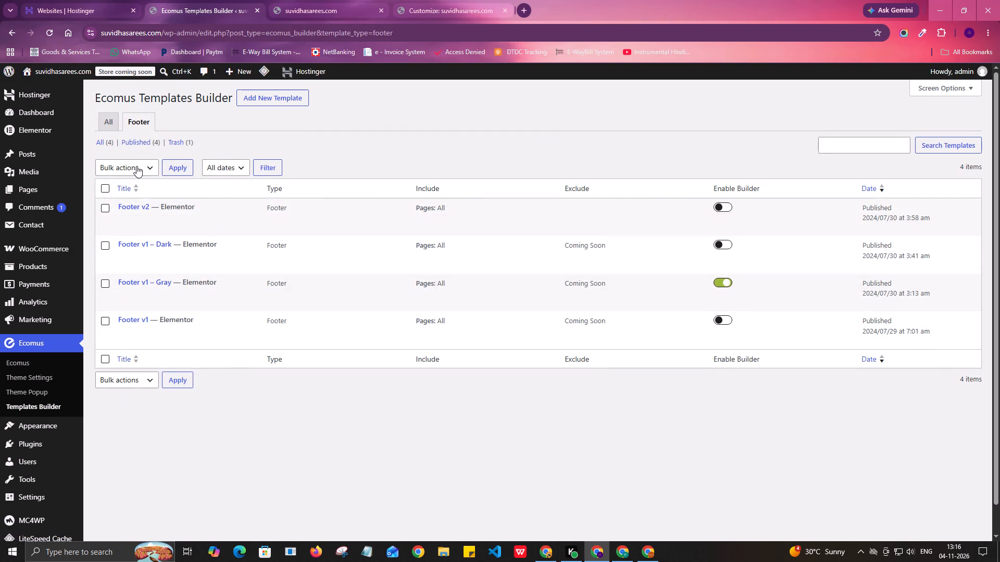
scroll(167, 198, up, 3)
click(943, 147)
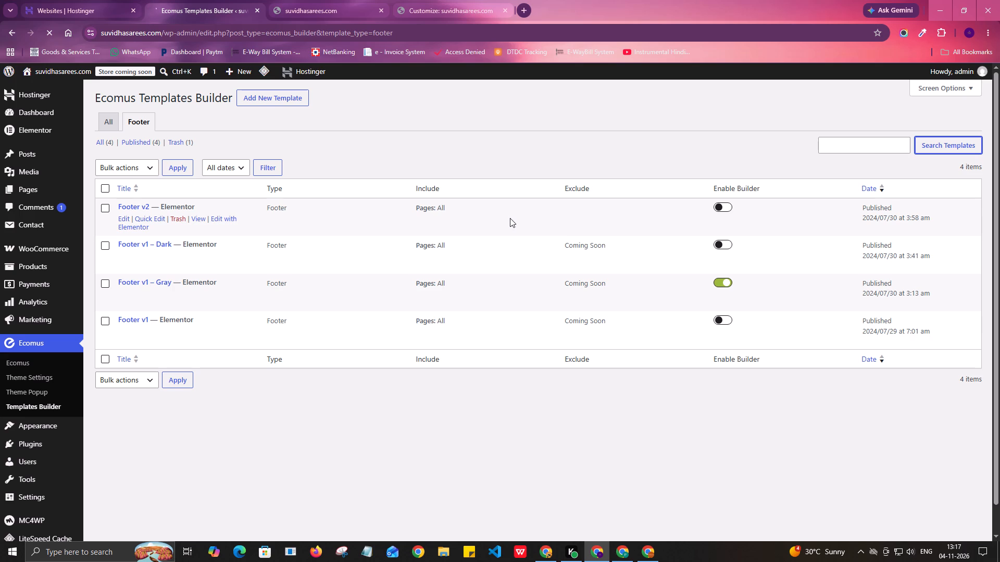
click(334, 463)
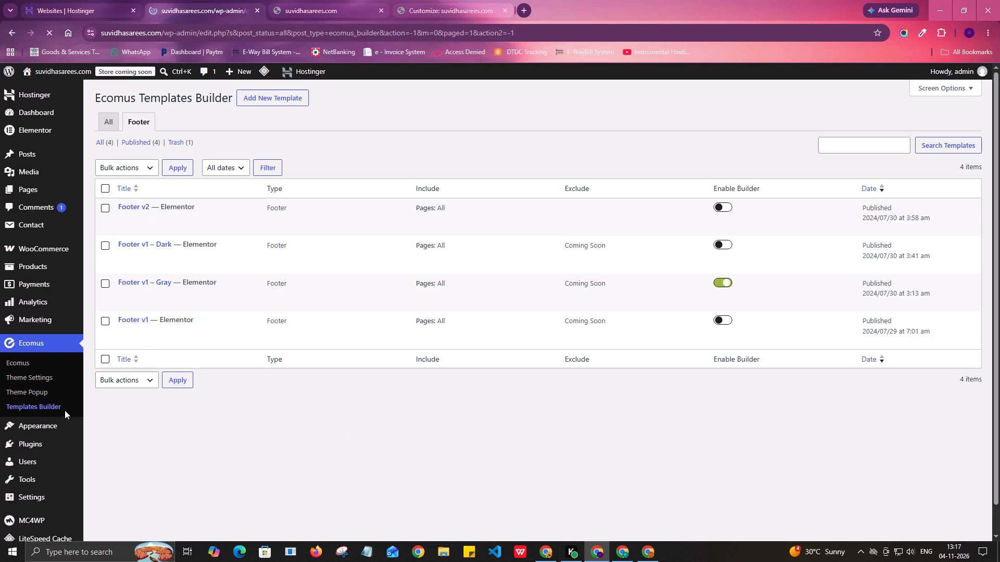
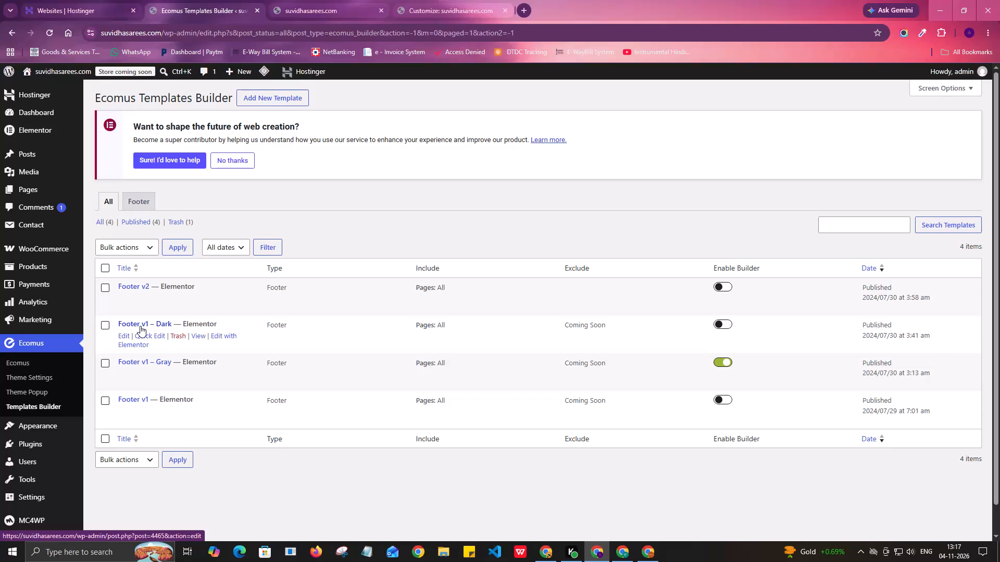
Switch to the Vastraaya Shopify window, refresh its Orders list to check it, and close that browser window.
key(alt+Tab)
key(alt+Tab)
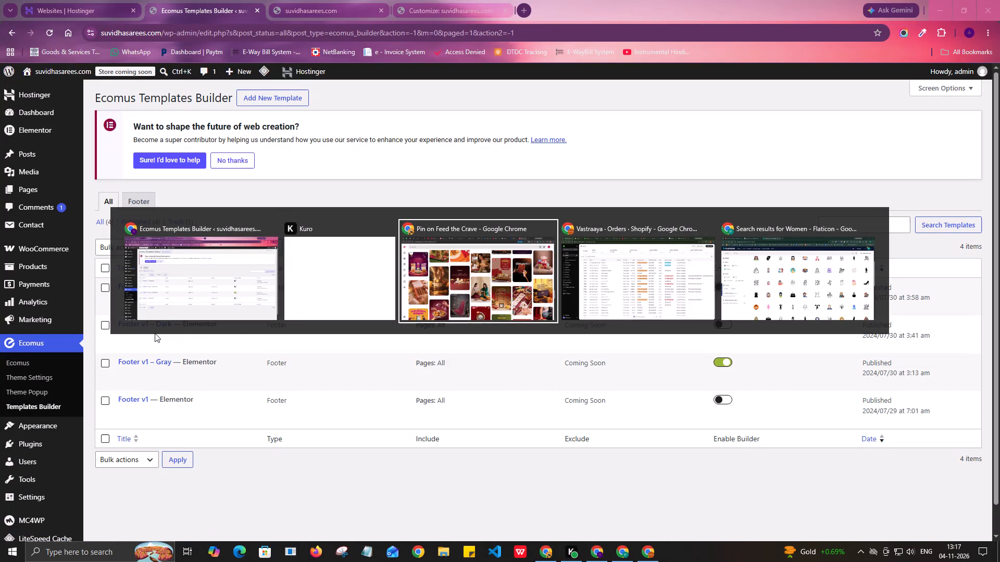
key(alt+Tab)
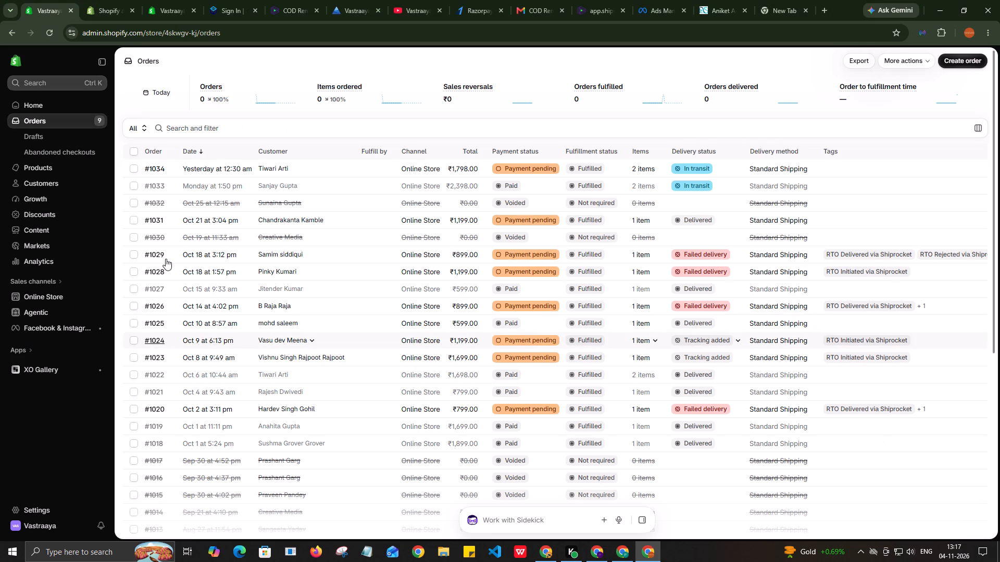
key(ctrl+shift+r)
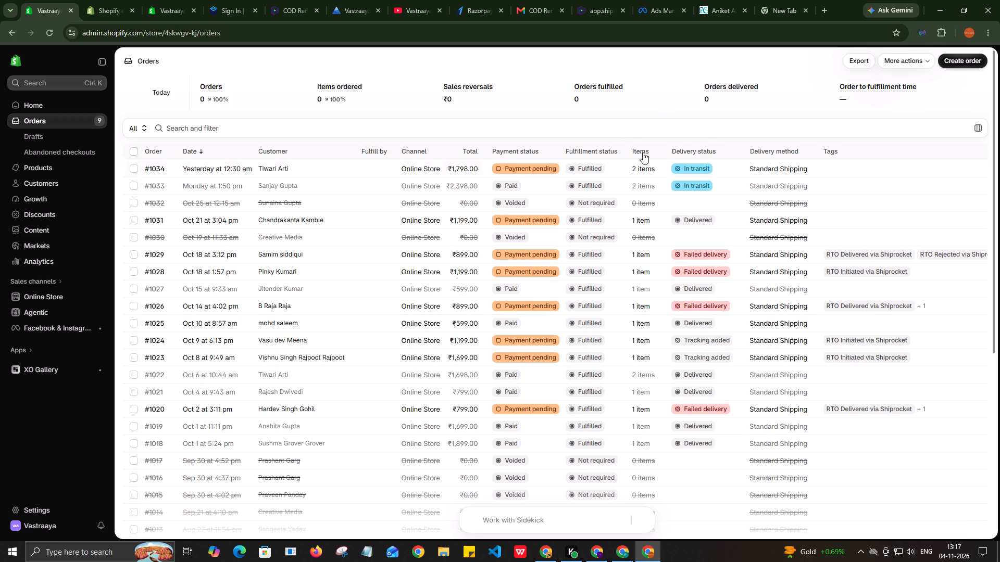
click(993, 5)
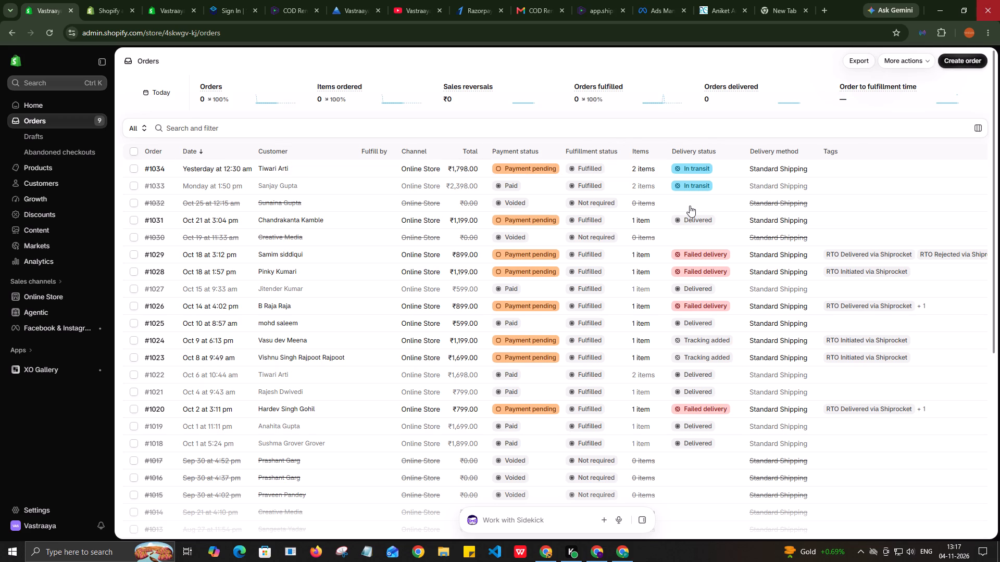
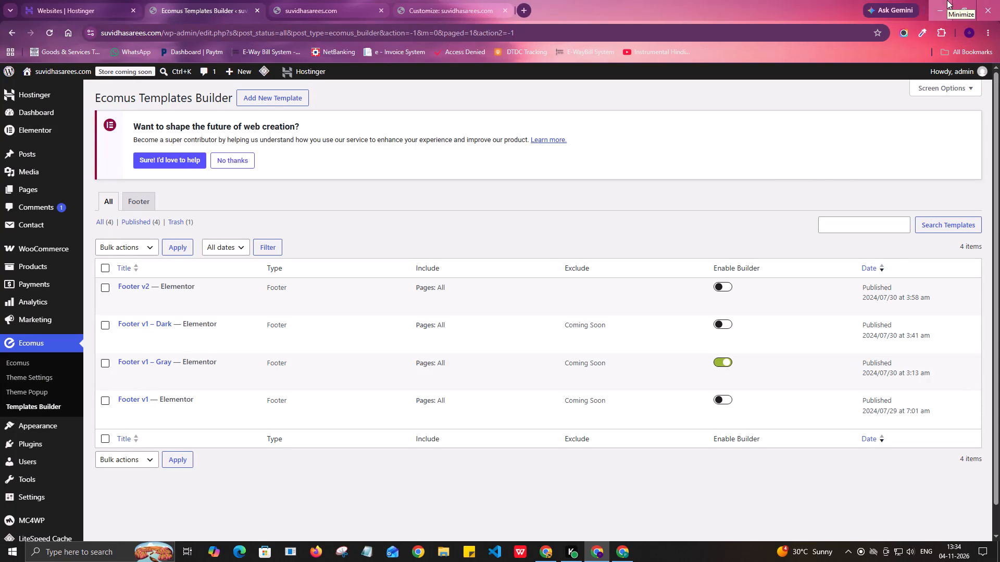
Lock the Windows session, leaving the Ecomus Templates Builder page open.
key(super+l)
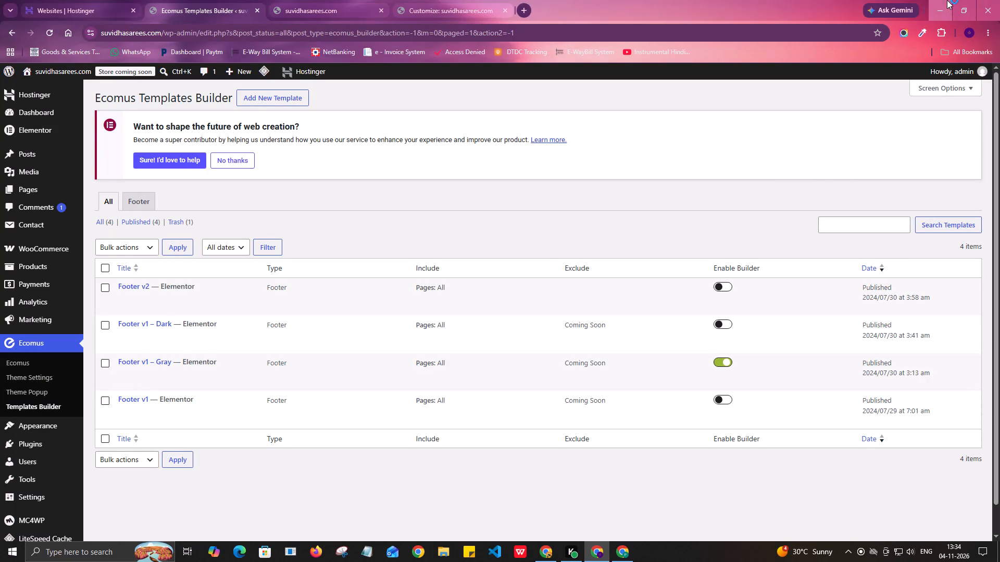
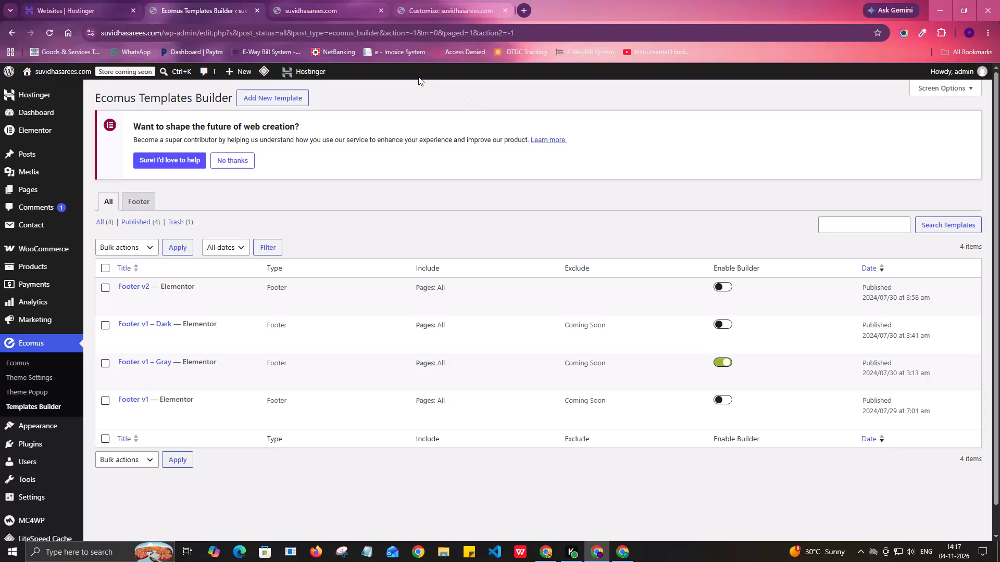
In the site Customizer's header settings, clear the Support Center phone number and phone link, and publish the change.
click(327, 2)
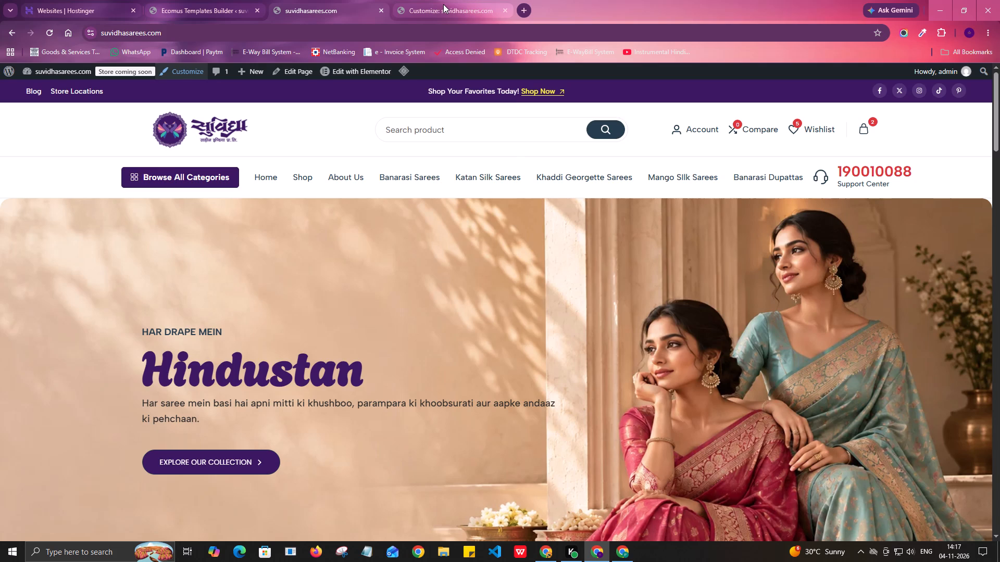
click(443, 4)
click(343, 5)
click(476, 9)
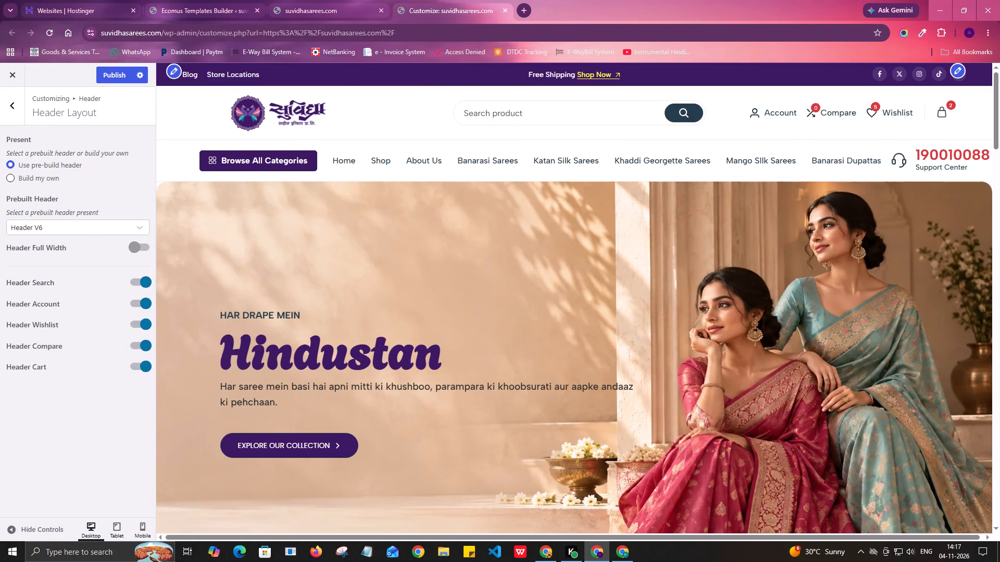
click(20, 109)
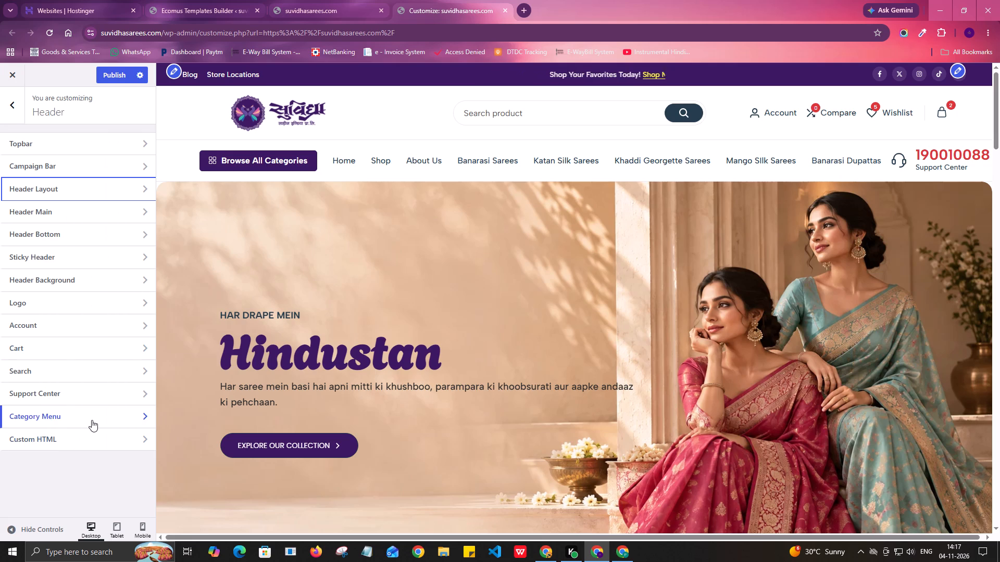
click(92, 420)
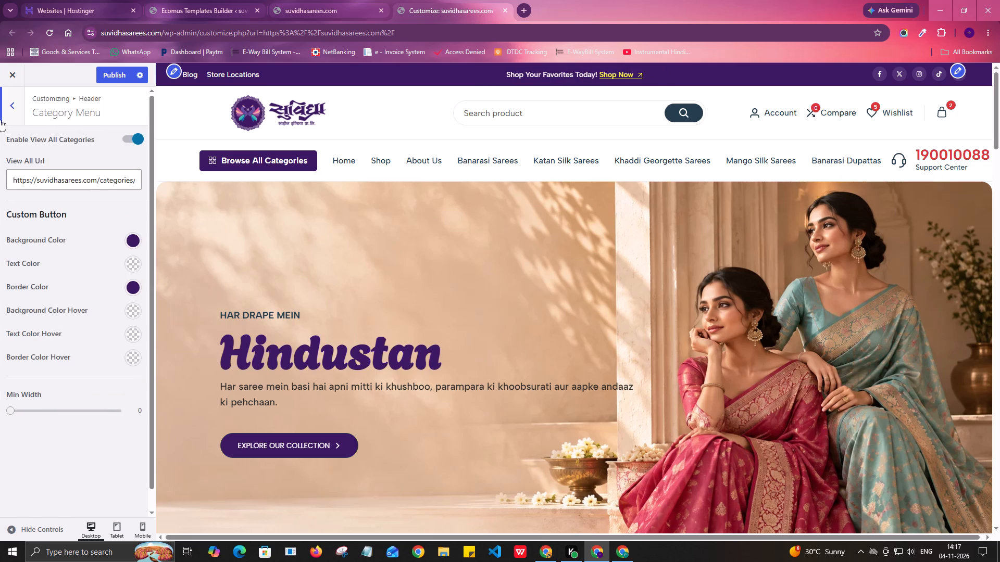
click(5, 108)
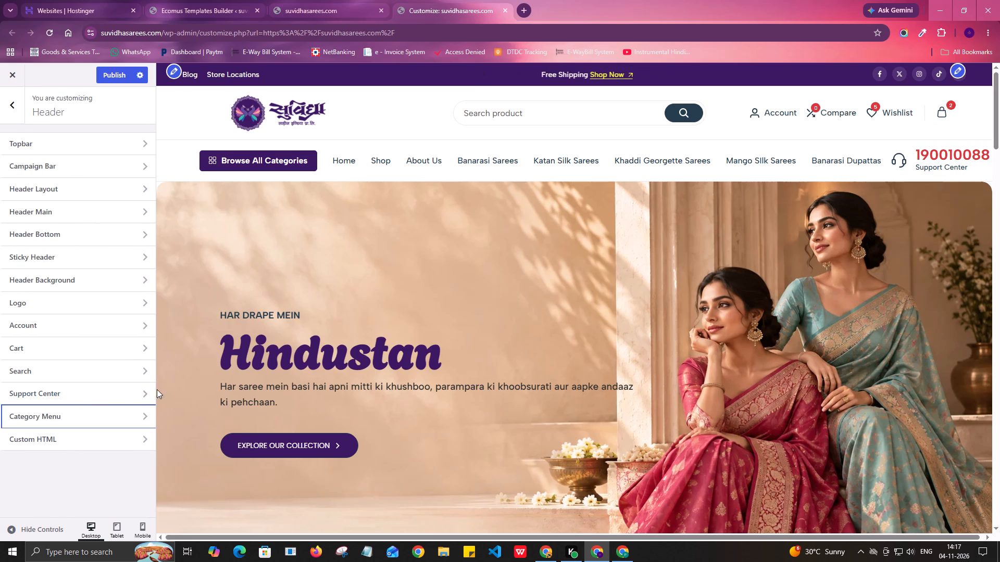
click(139, 391)
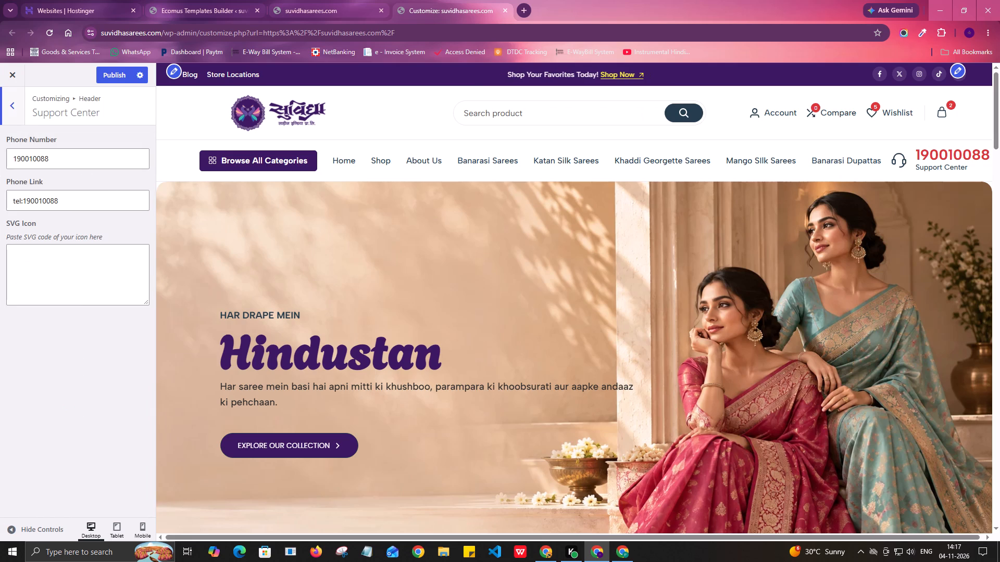
drag(79, 198, 0, 201)
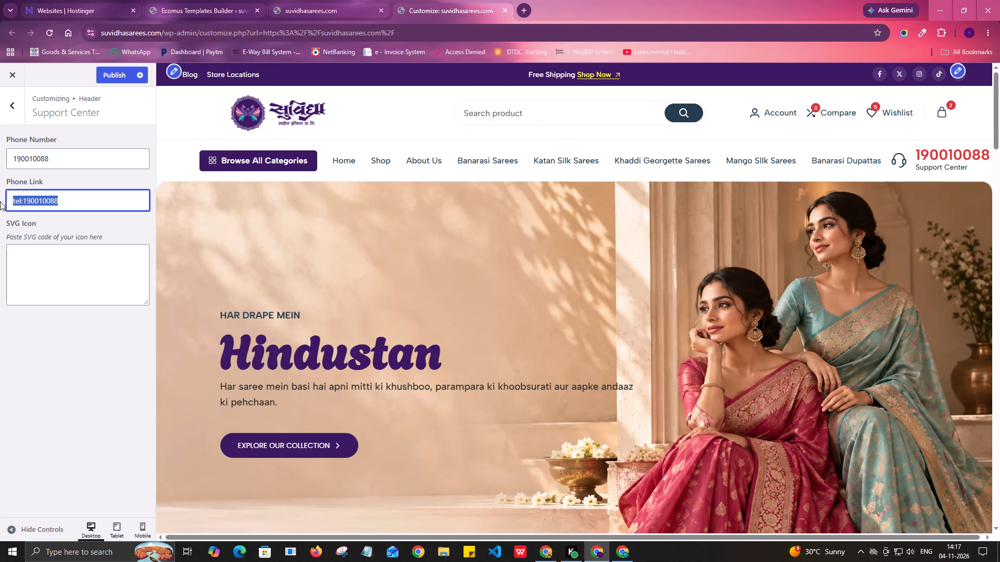
key(BackSpace)
drag(60, 156, 0, 165)
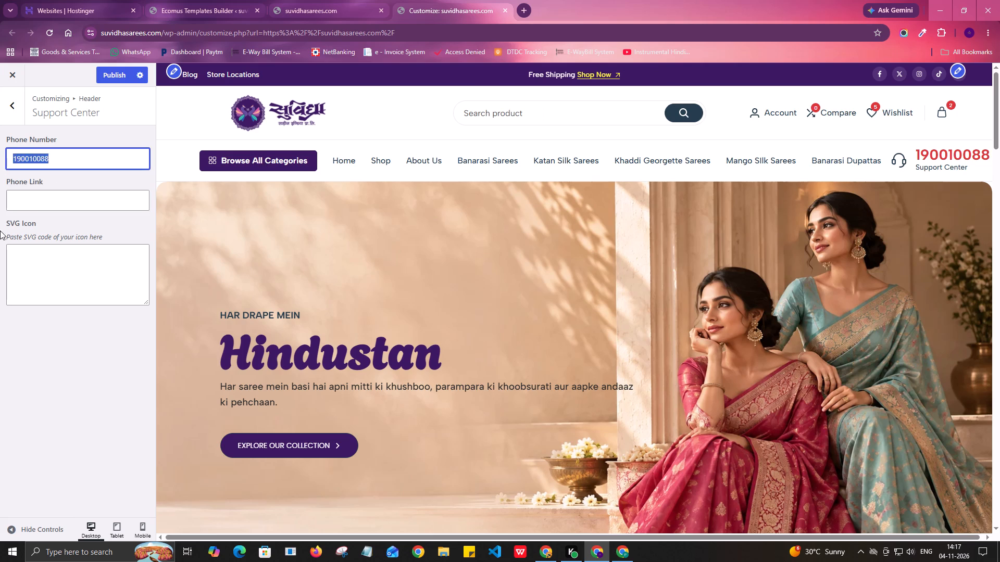
key(BackSpace)
click(46, 352)
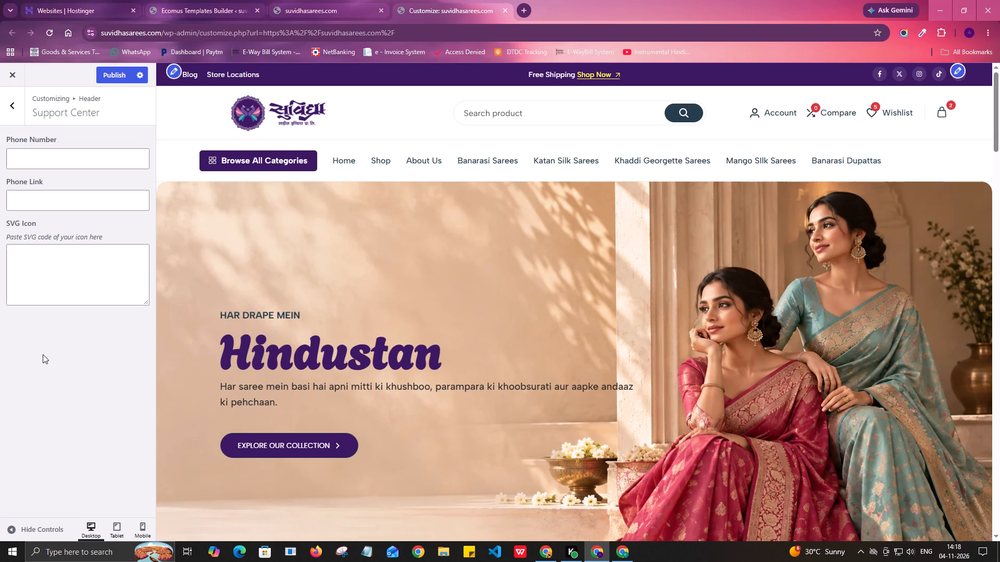
click(19, 117)
click(99, 77)
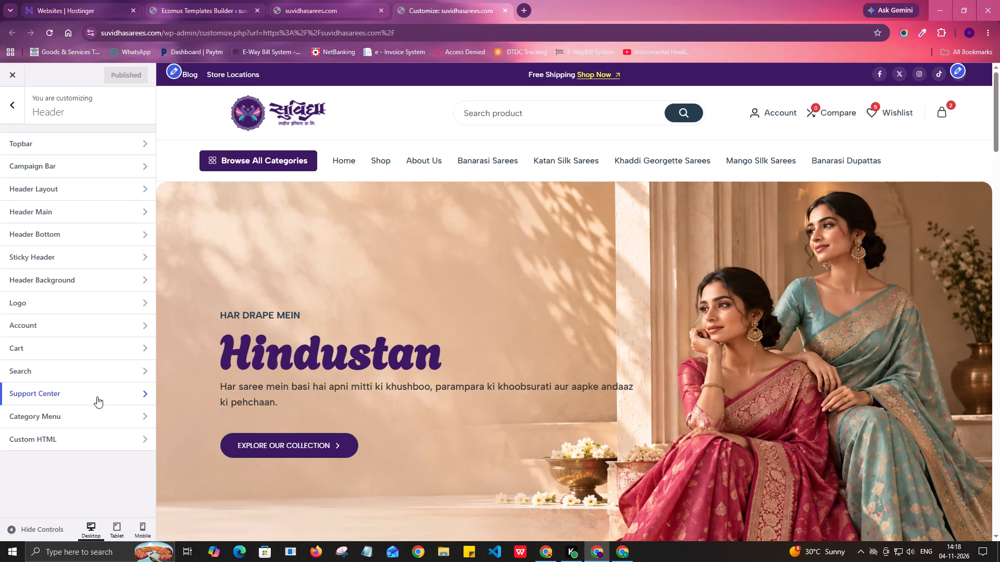
With the header's Category Menu settings open, review the homepage preview from the header down to the footer.
click(105, 419)
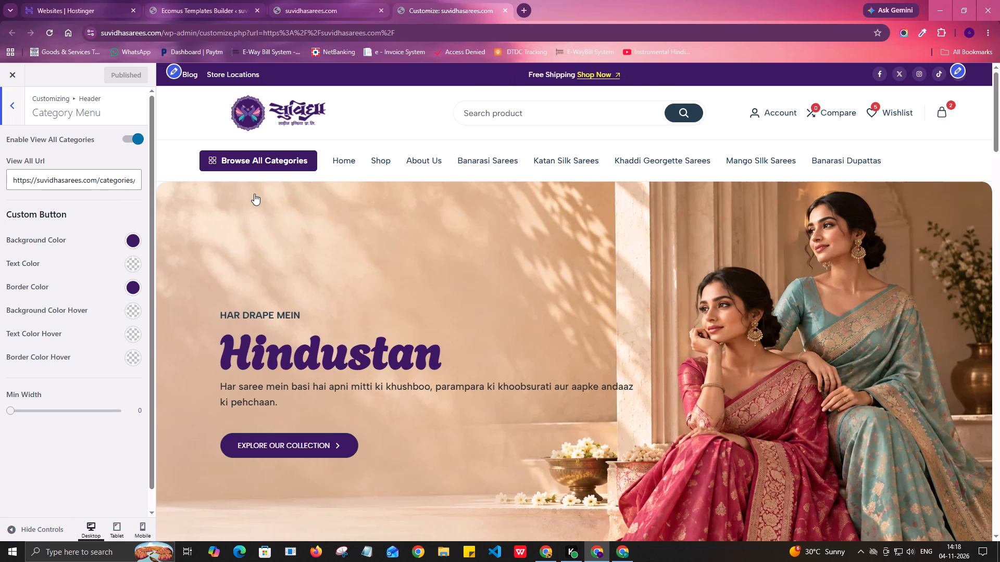
scroll(254, 194, down, 16)
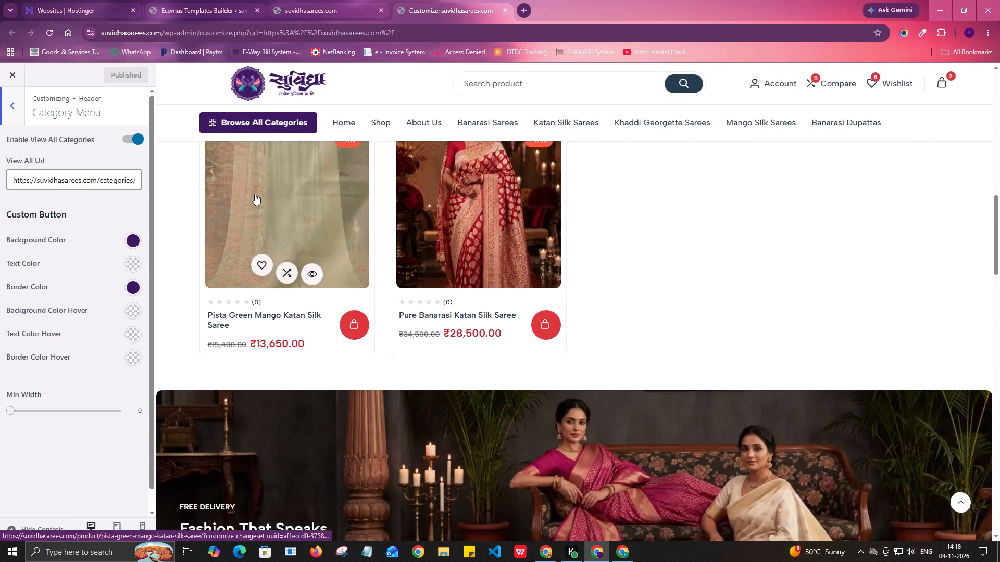
scroll(255, 194, down, 15)
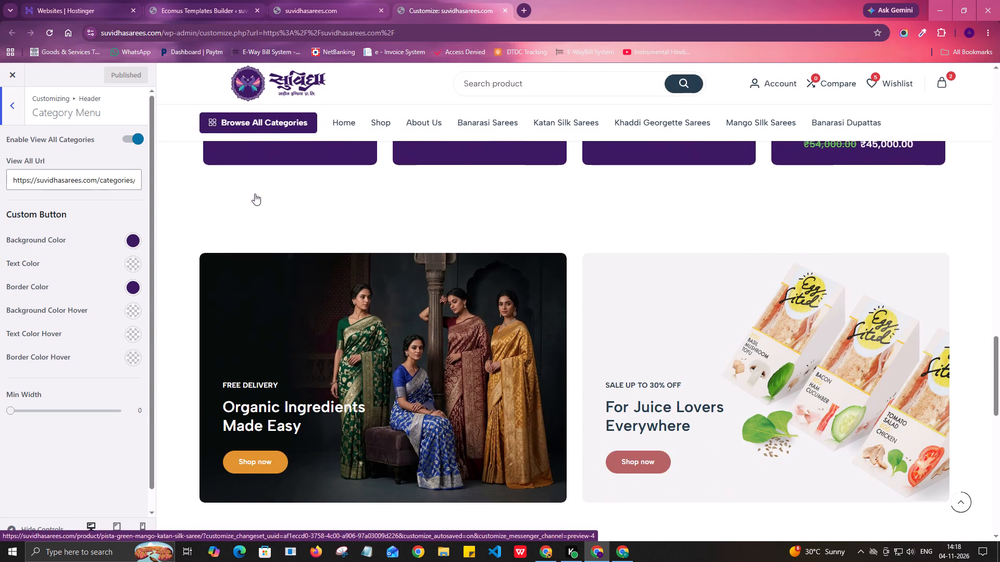
scroll(255, 194, down, 16)
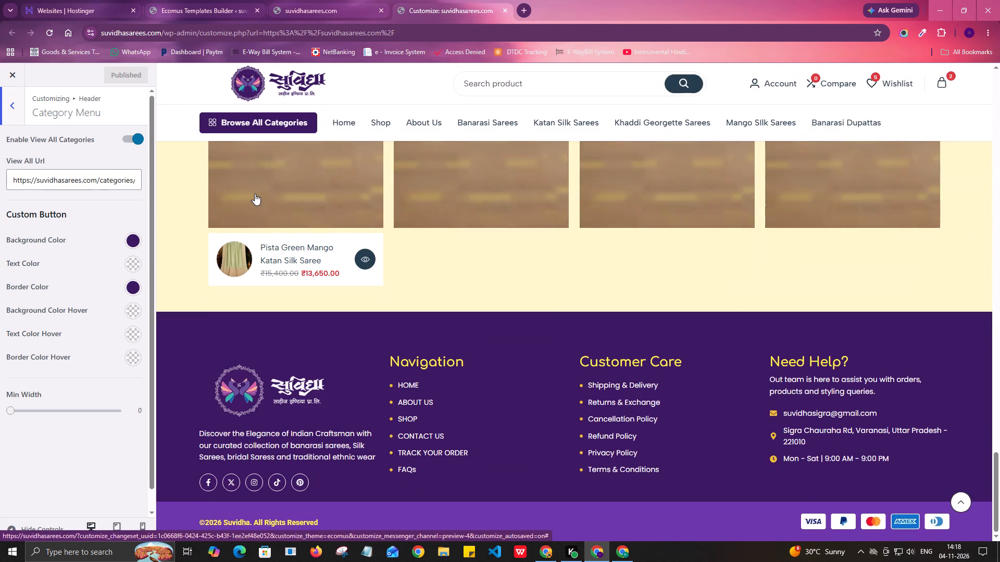
scroll(255, 194, up, 20)
scroll(255, 194, up, 12)
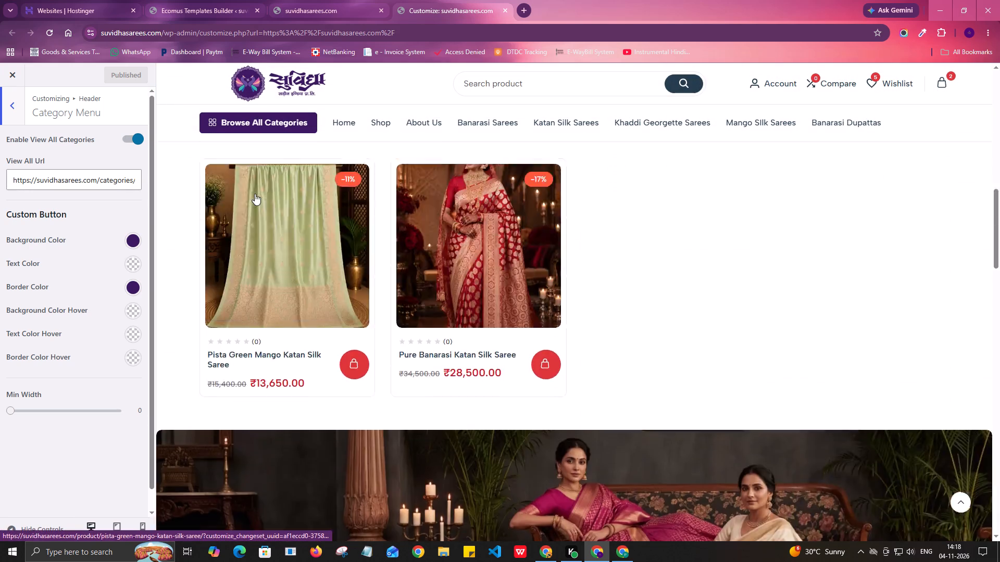
scroll(255, 194, up, 19)
scroll(255, 194, down, 7)
scroll(255, 194, up, 3)
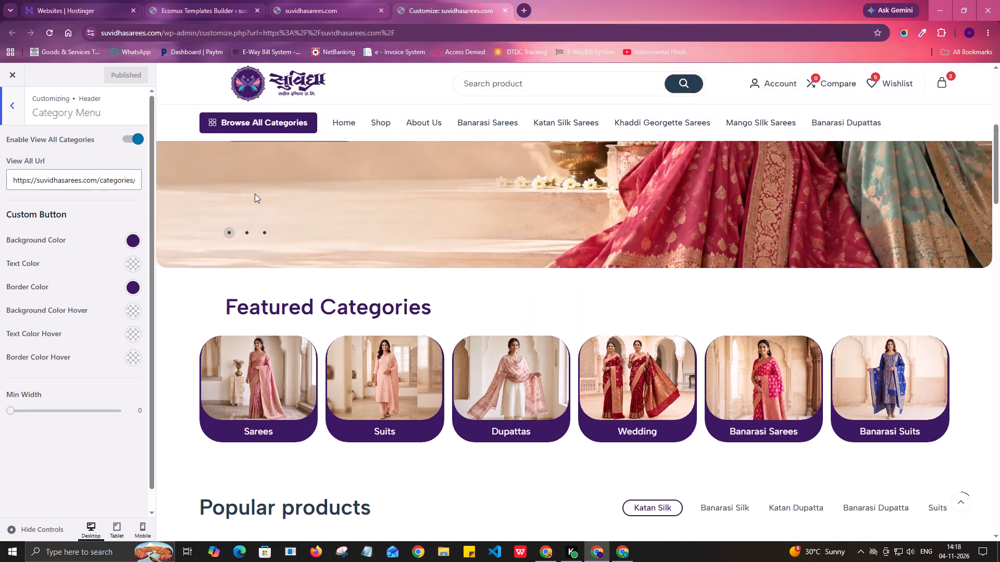
scroll(255, 194, up, 7)
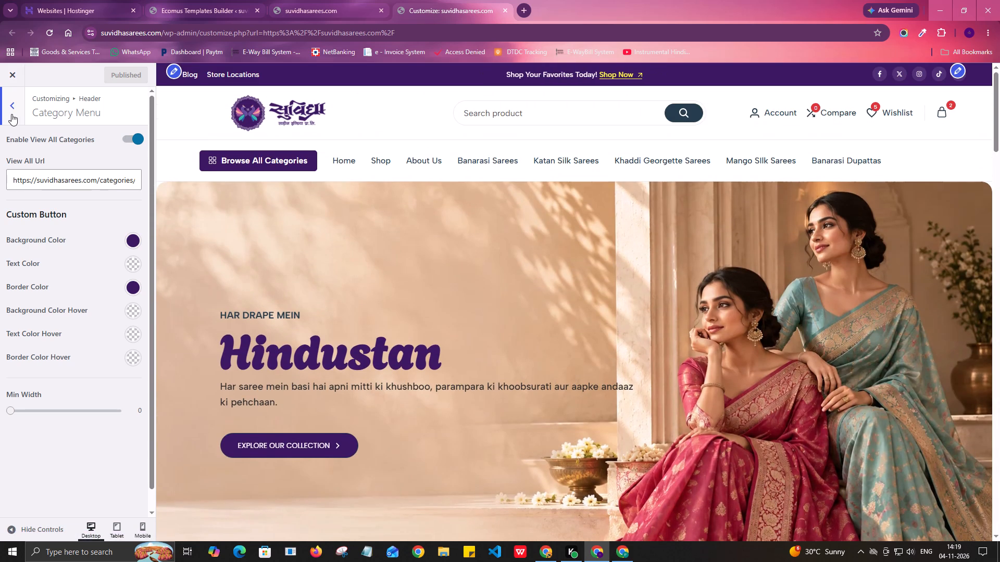
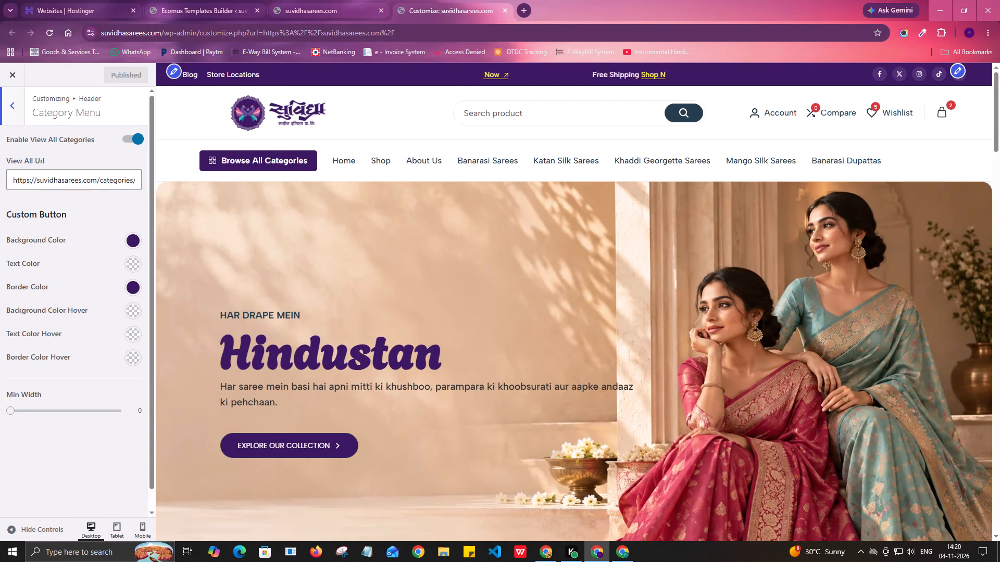
In the header's Topbar settings, open the Menu item under Left Items for editing.
click(171, 71)
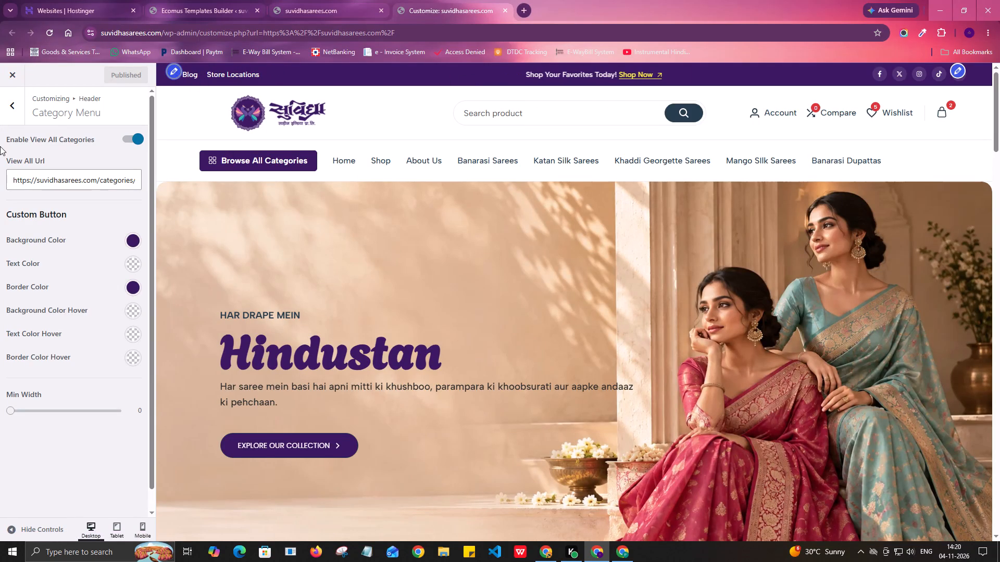
click(14, 111)
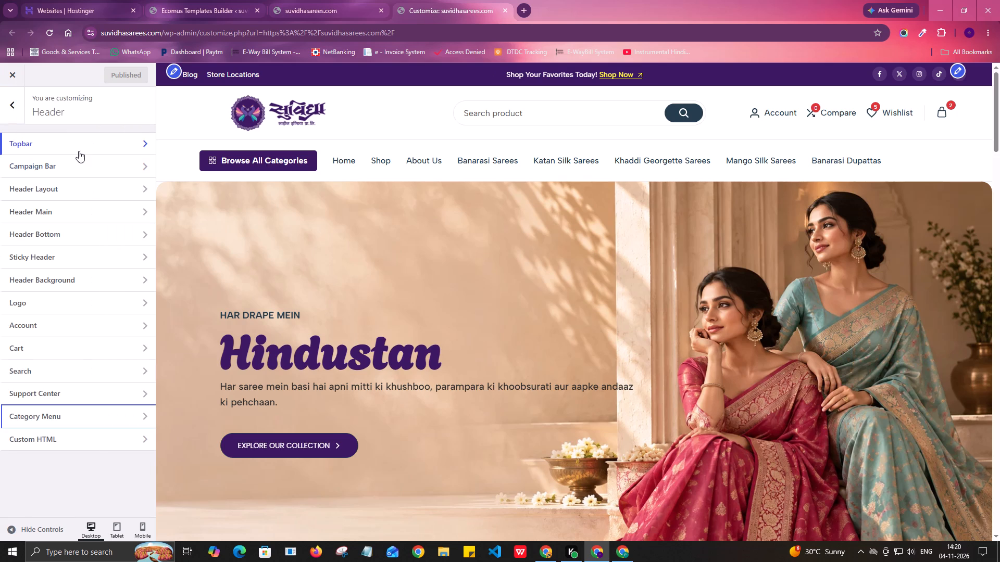
click(86, 149)
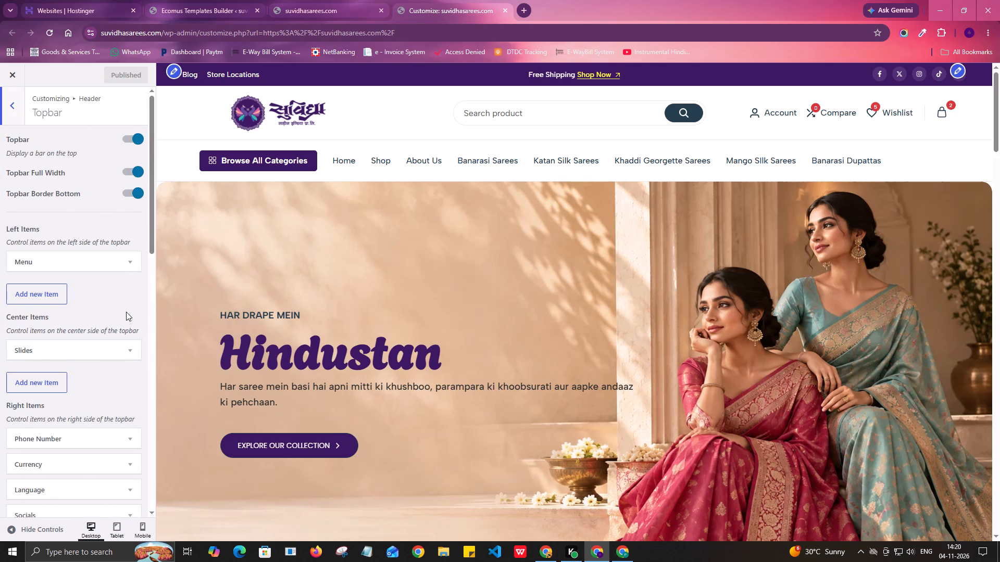
click(123, 260)
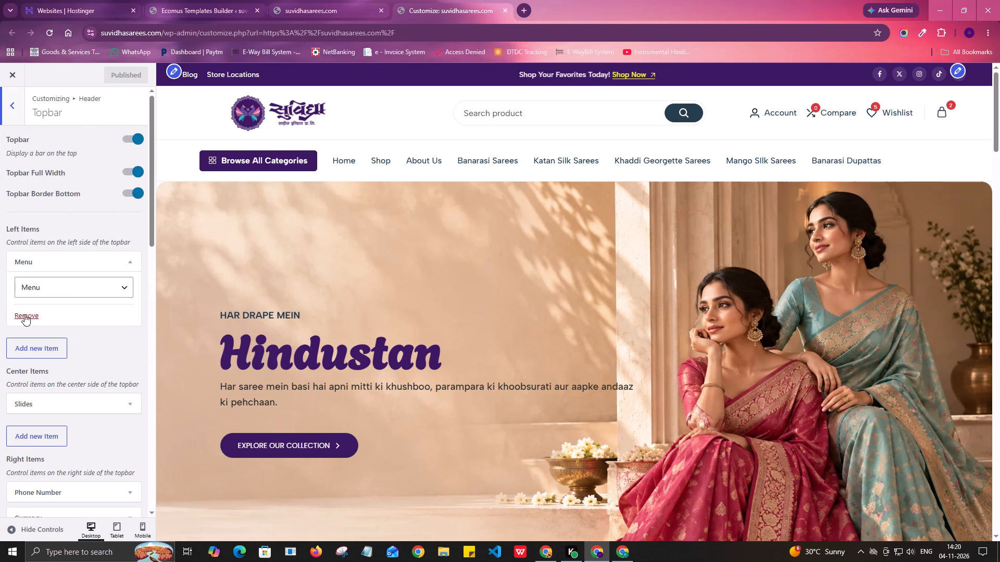
Change the topbar's left item from Menu to Email Address.
click(49, 293)
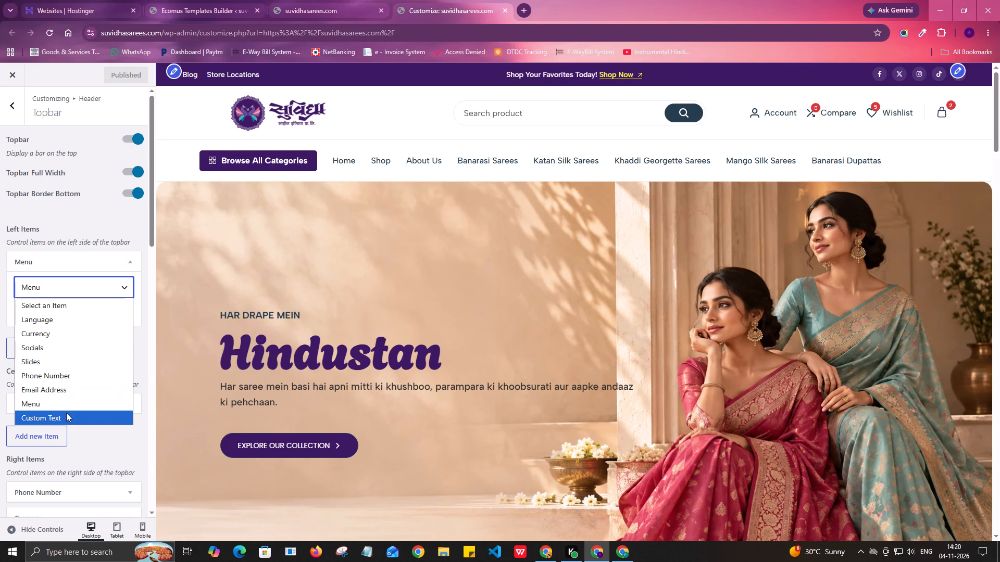
click(67, 393)
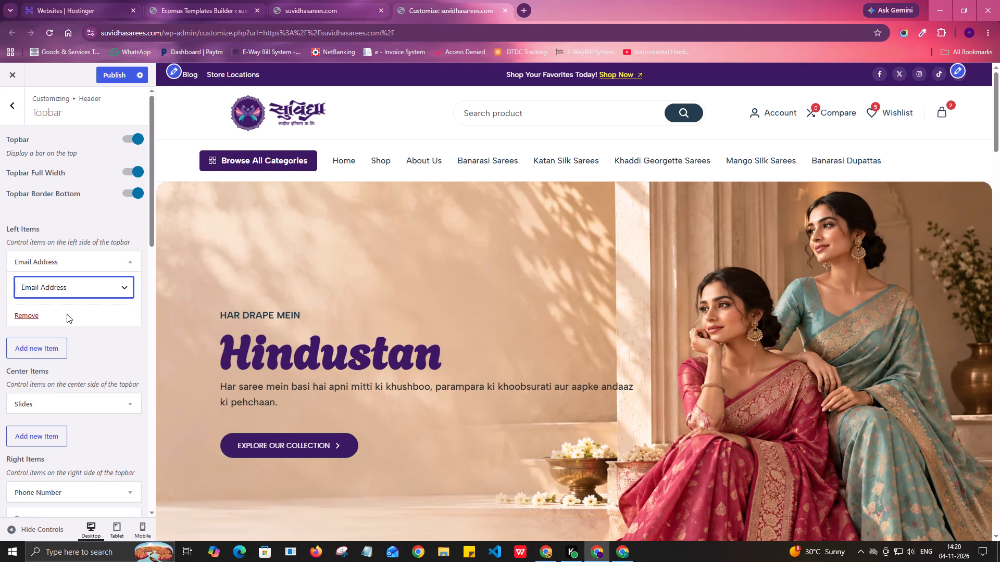
click(86, 292)
click(86, 292)
click(76, 263)
click(76, 263)
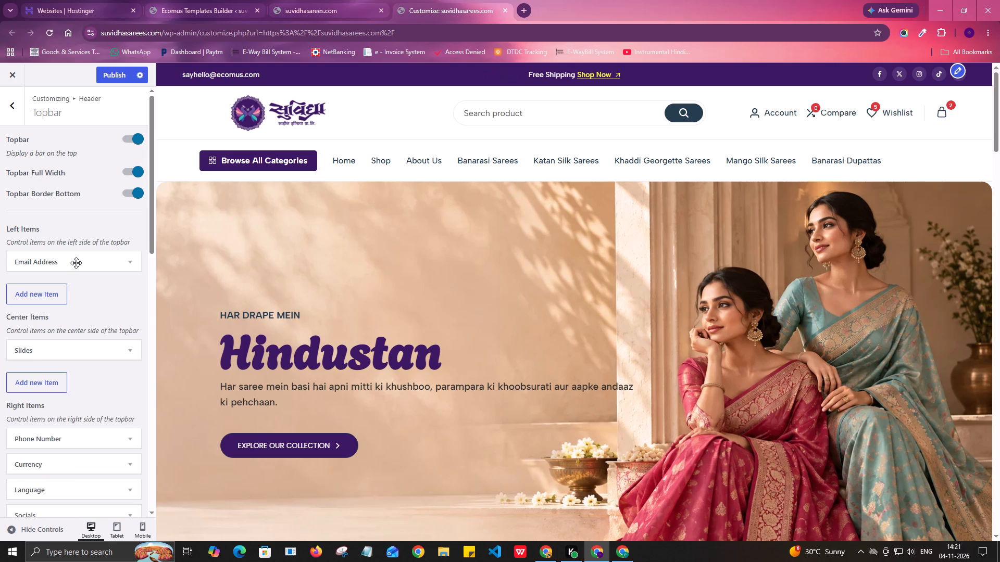
Look through the remaining Topbar settings, from the right items and slides to the phone, email, menu, custom text, background and style options.
scroll(93, 405, down, 4)
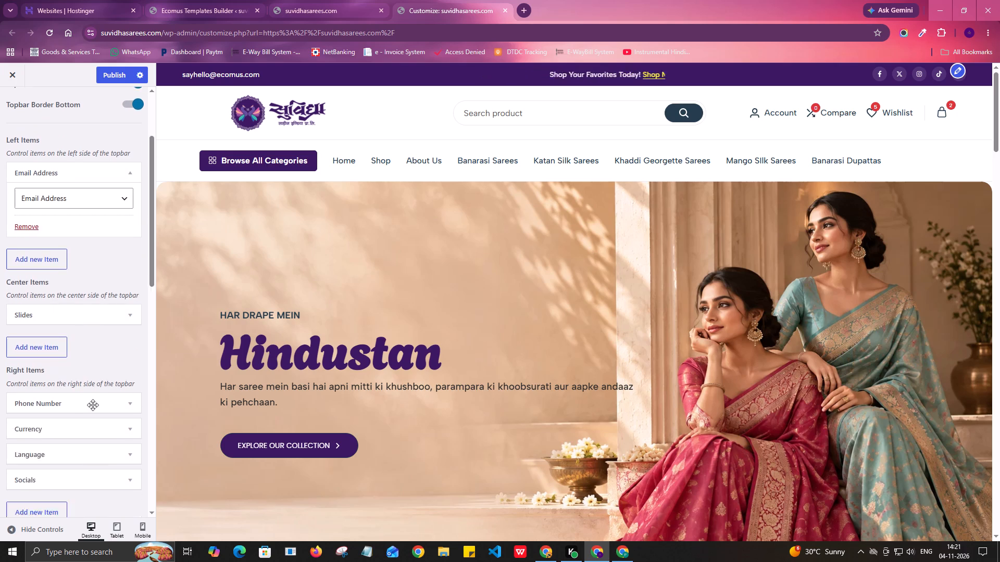
scroll(93, 405, down, 2)
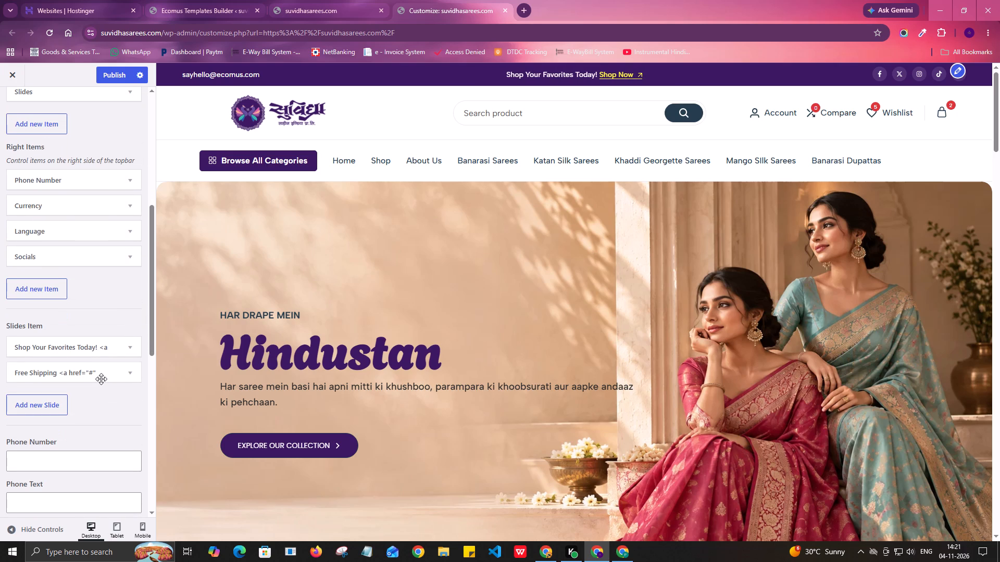
scroll(98, 293, up, 1)
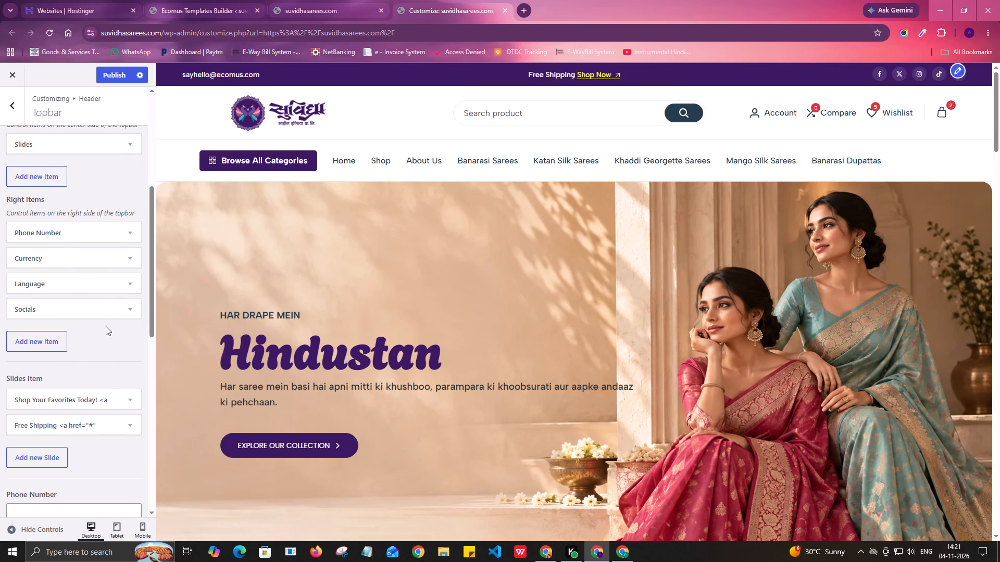
scroll(106, 326, down, 1)
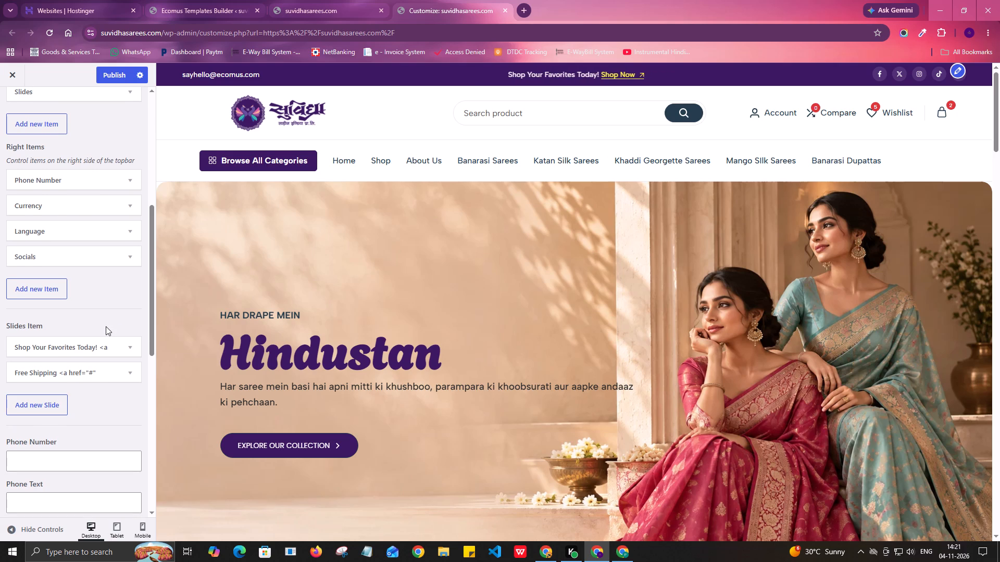
scroll(106, 326, down, 1)
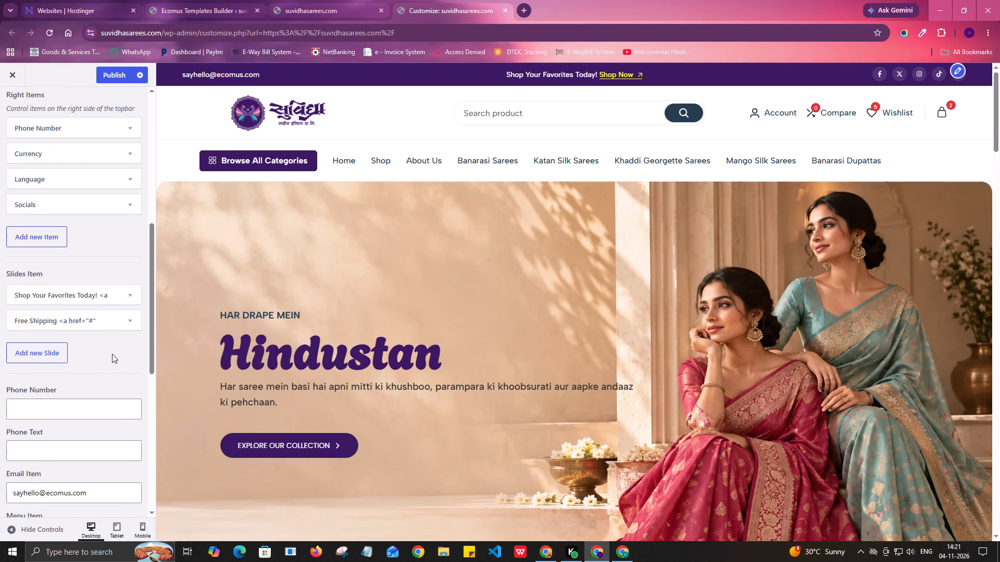
scroll(112, 354, down, 3)
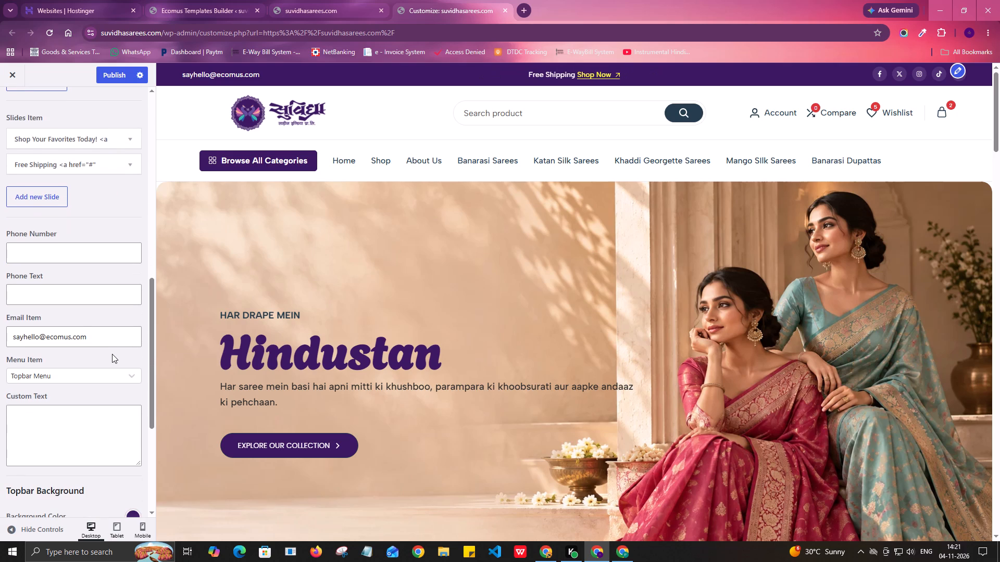
scroll(112, 354, down, 2)
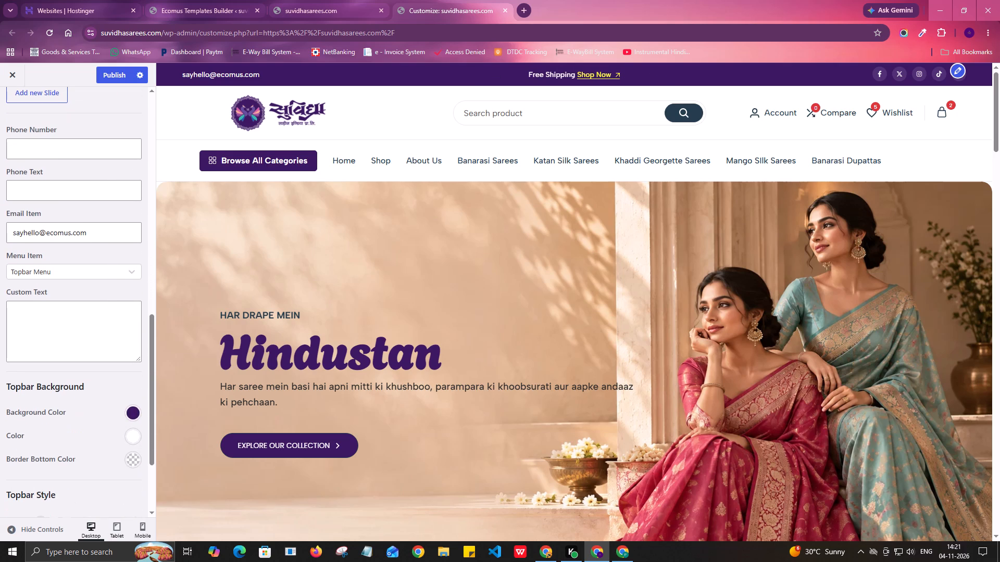
scroll(112, 354, down, 2)
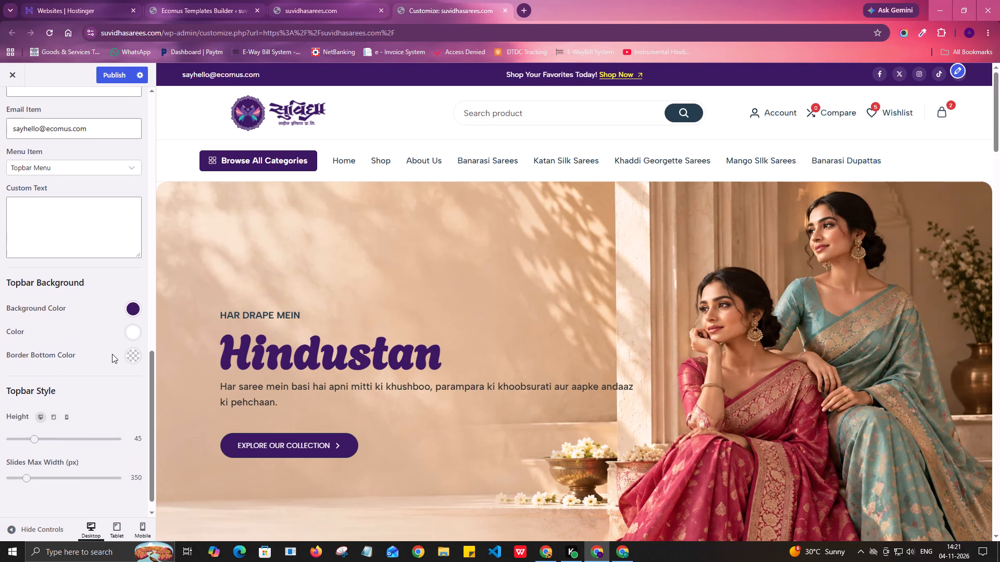
scroll(112, 354, down, 1)
scroll(112, 354, up, 3)
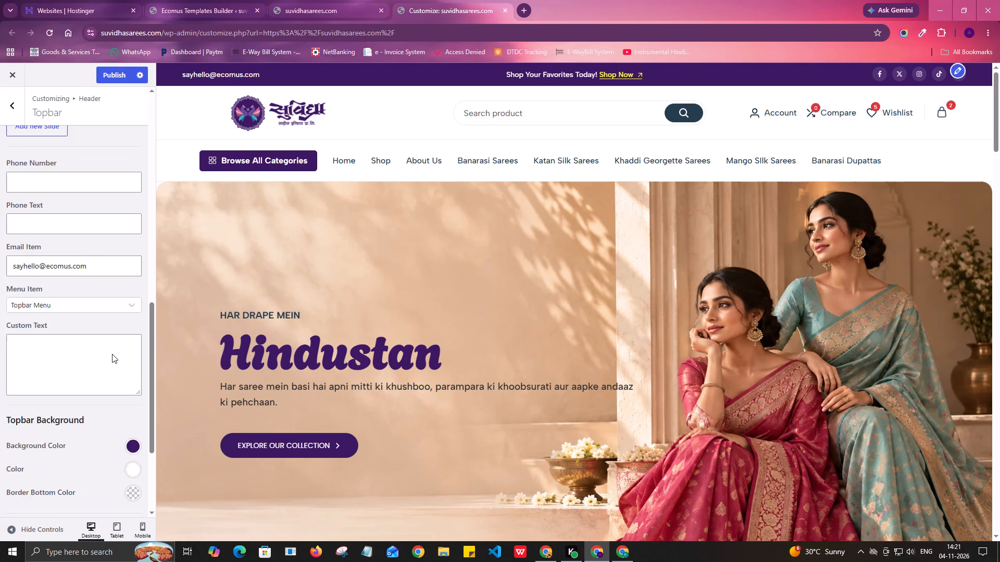
scroll(112, 354, up, 1)
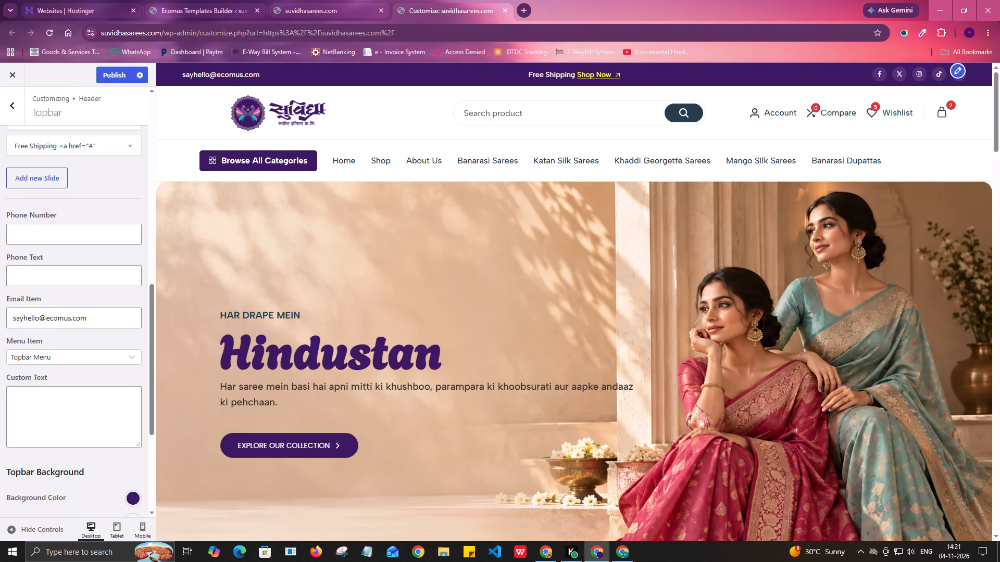
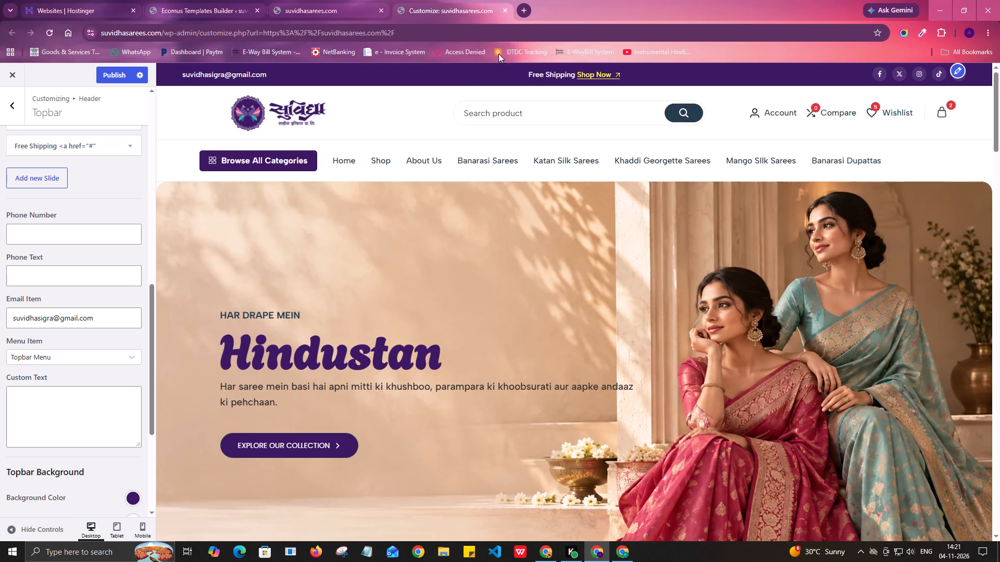
Publish the pending Topbar changes and return to the list of Header settings.
click(98, 77)
click(10, 111)
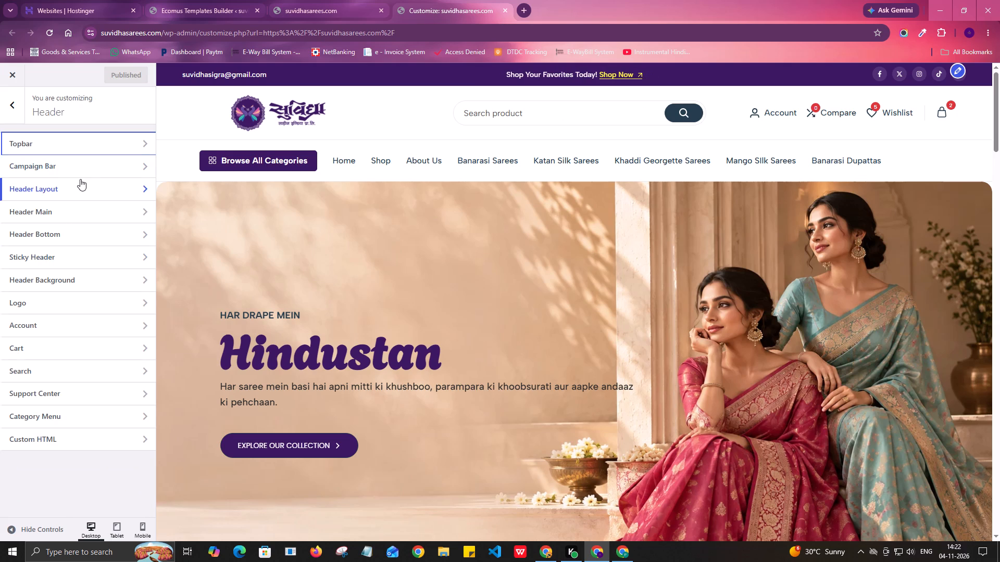
In the Header Layout settings, switch the header preset from the prebuilt header to Build my own.
click(80, 179)
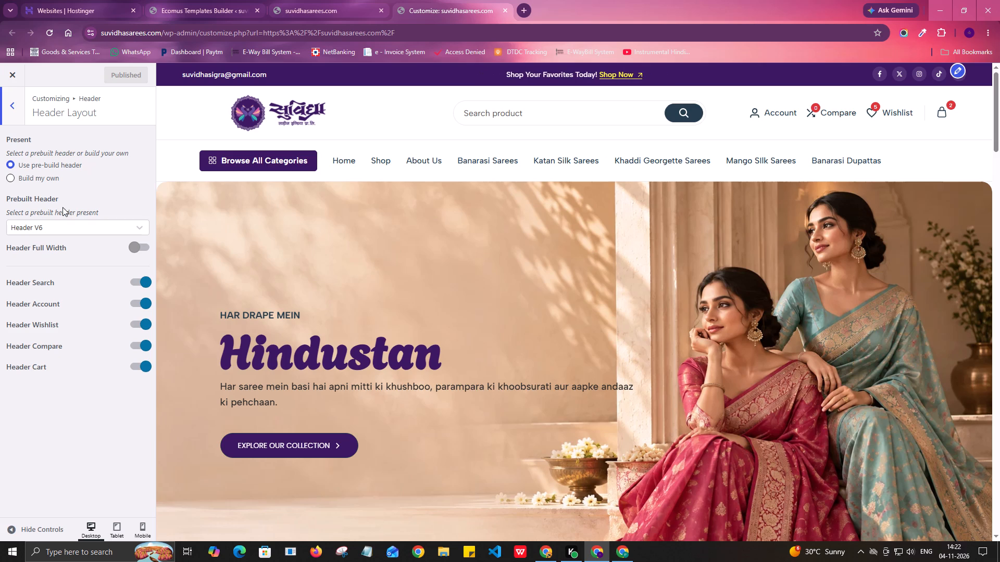
click(10, 181)
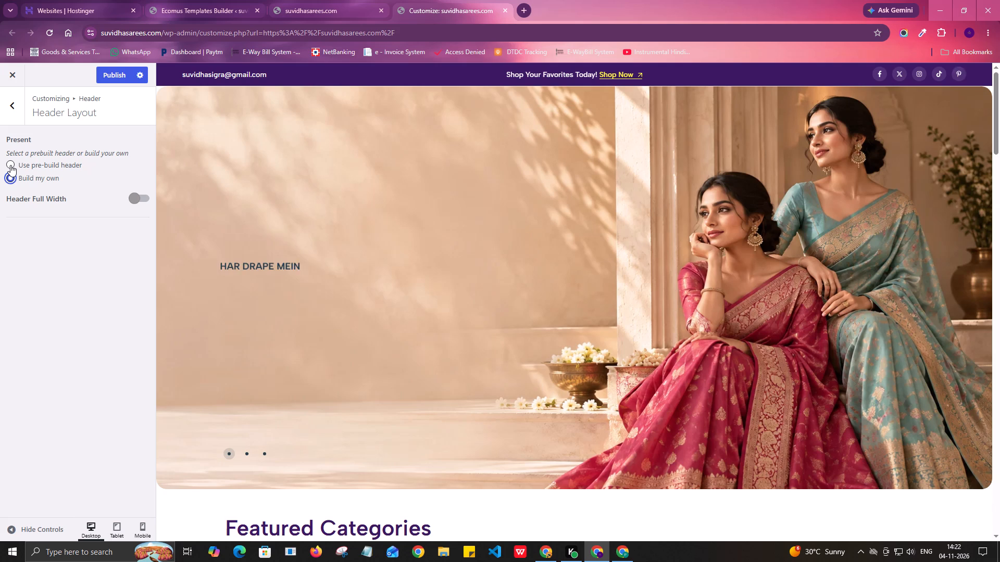
Switch the header layout back to the pre-built header.
click(10, 165)
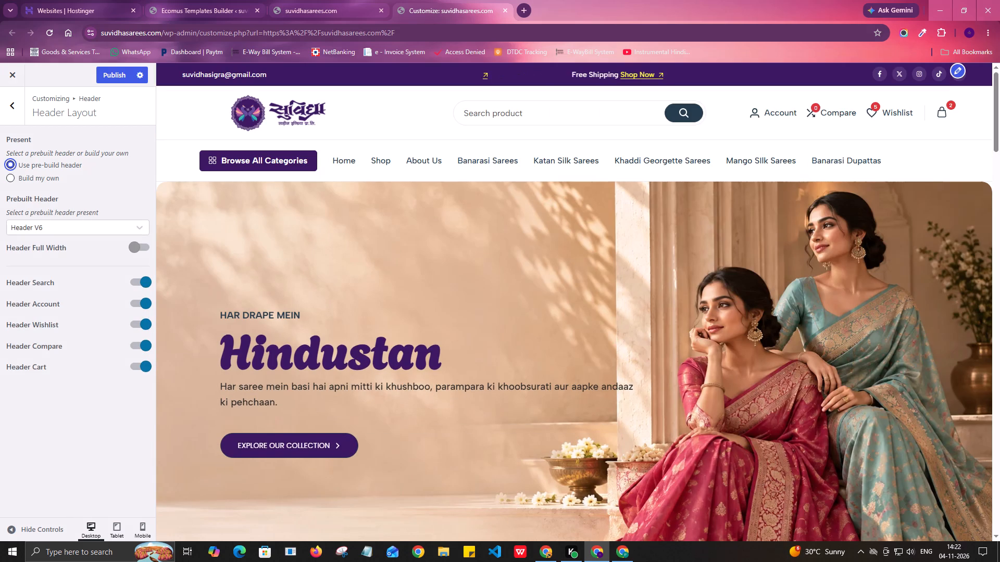
Look through the Header Main, Header Bottom and Sticky Header settings for category button options.
click(14, 109)
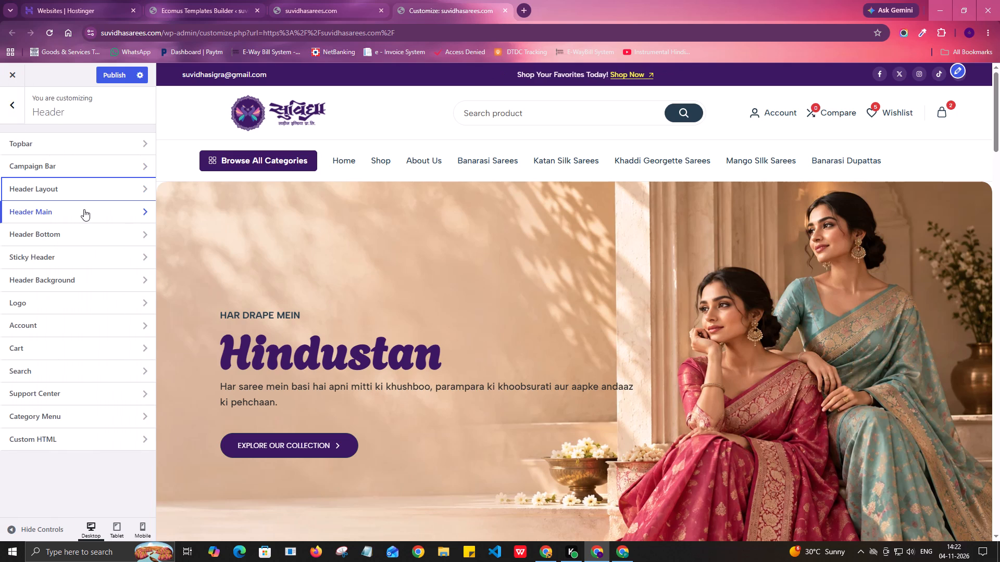
click(84, 209)
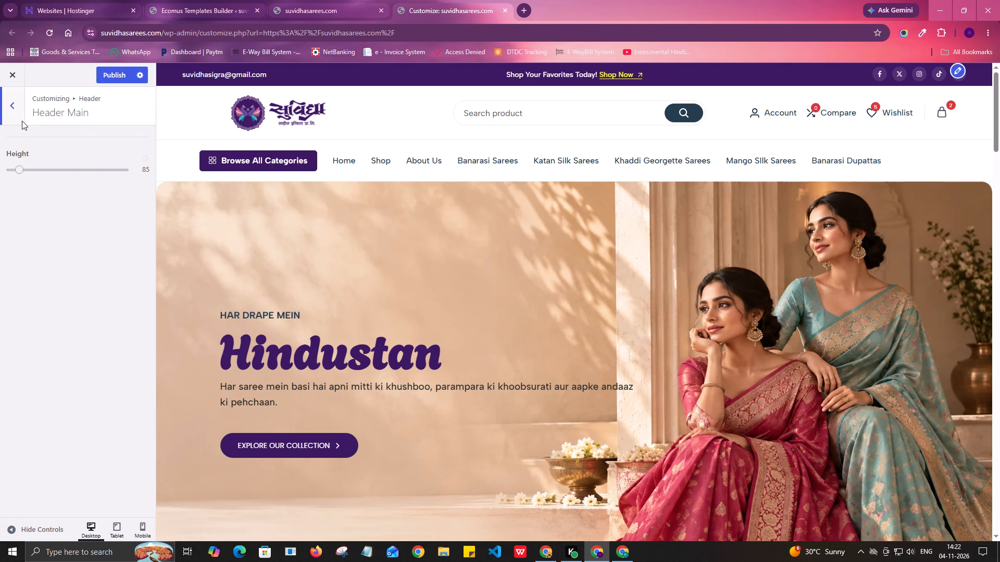
click(19, 117)
click(95, 240)
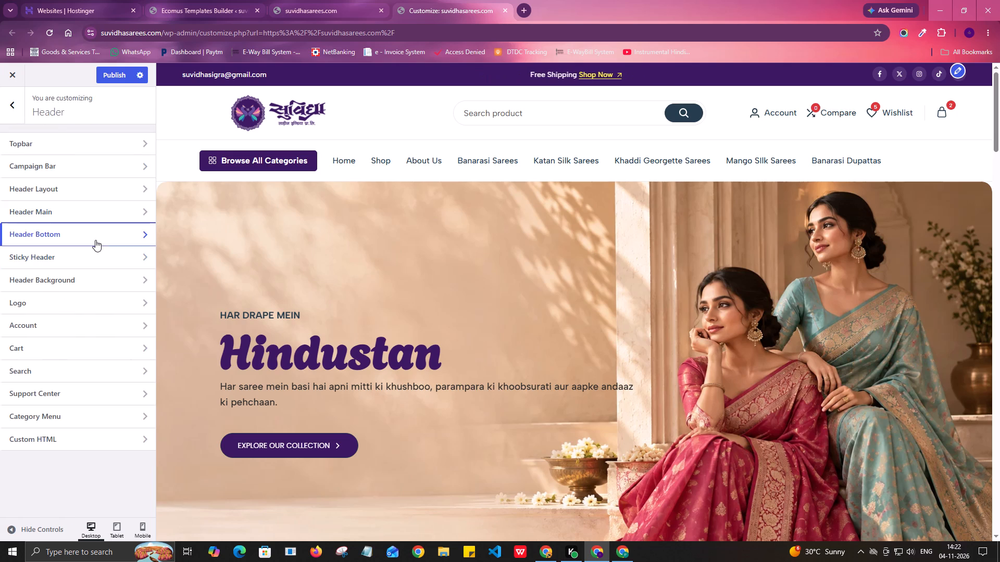
click(15, 117)
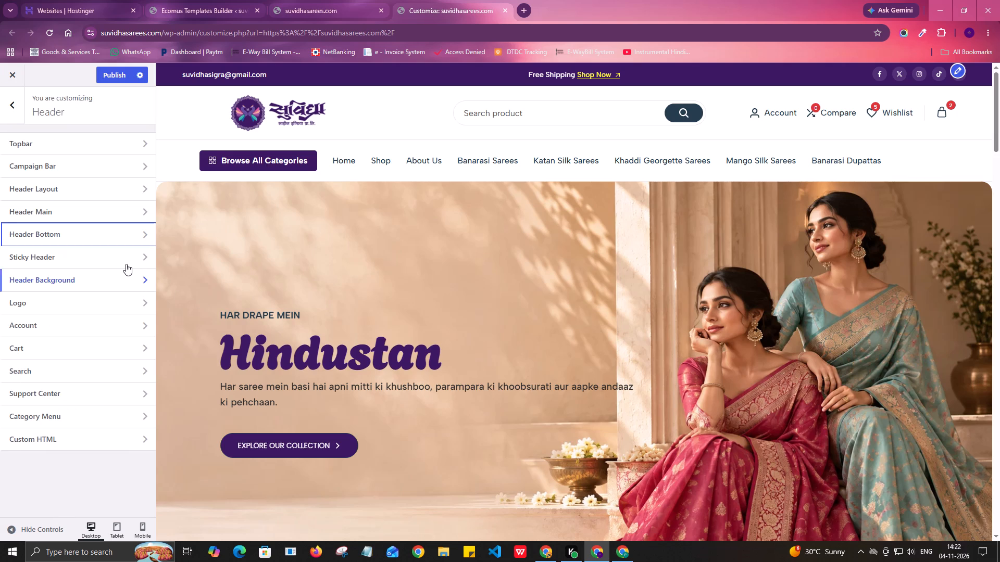
click(121, 259)
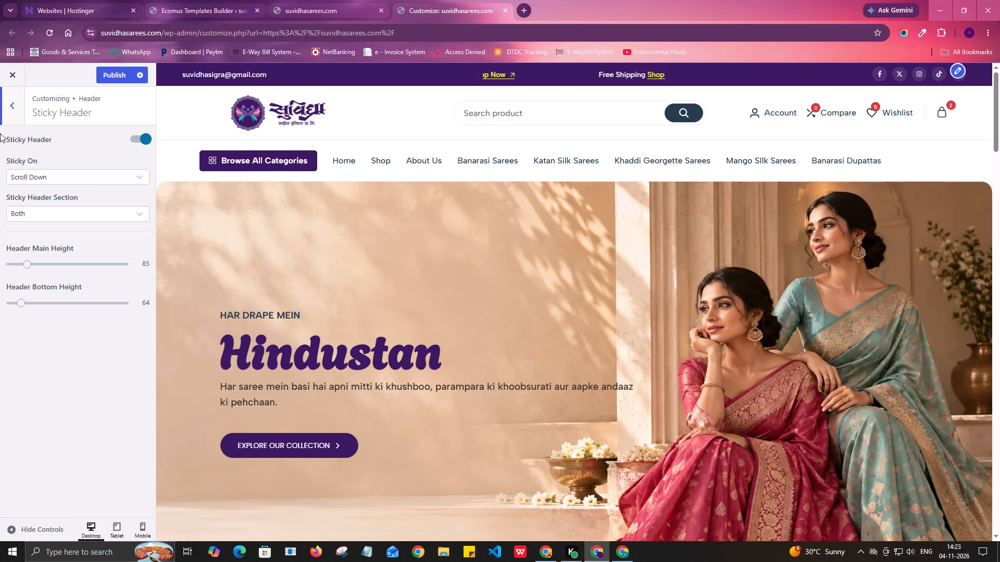
click(17, 112)
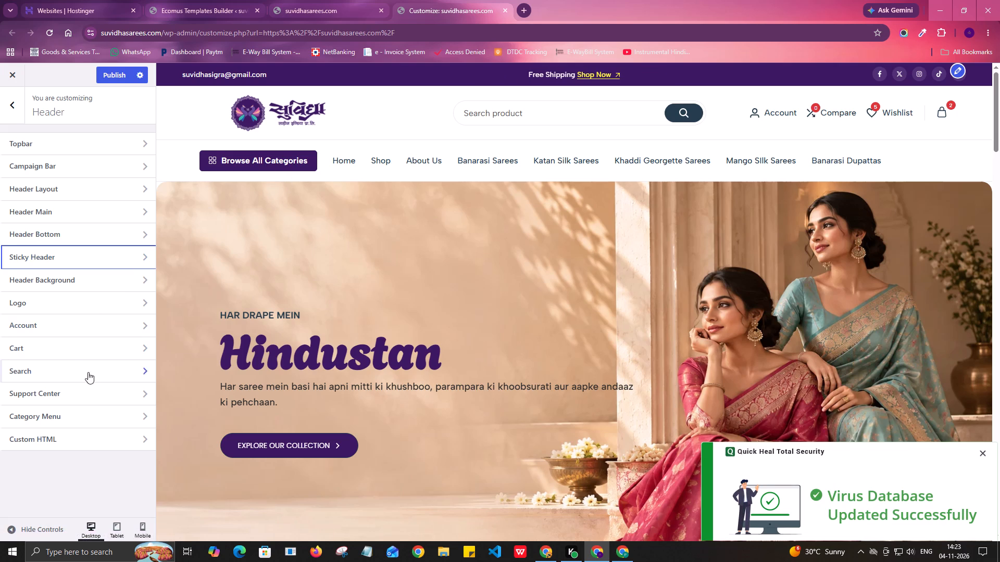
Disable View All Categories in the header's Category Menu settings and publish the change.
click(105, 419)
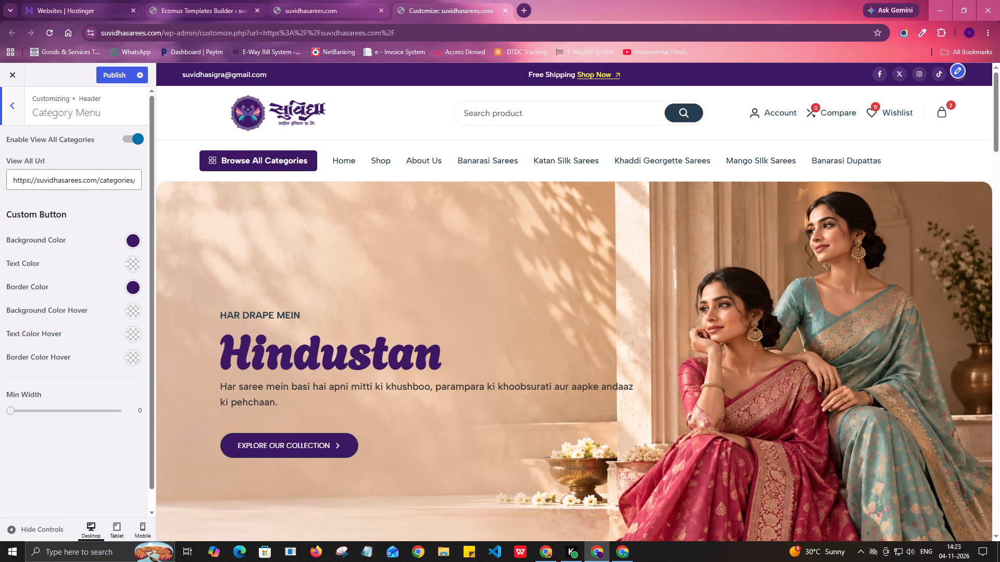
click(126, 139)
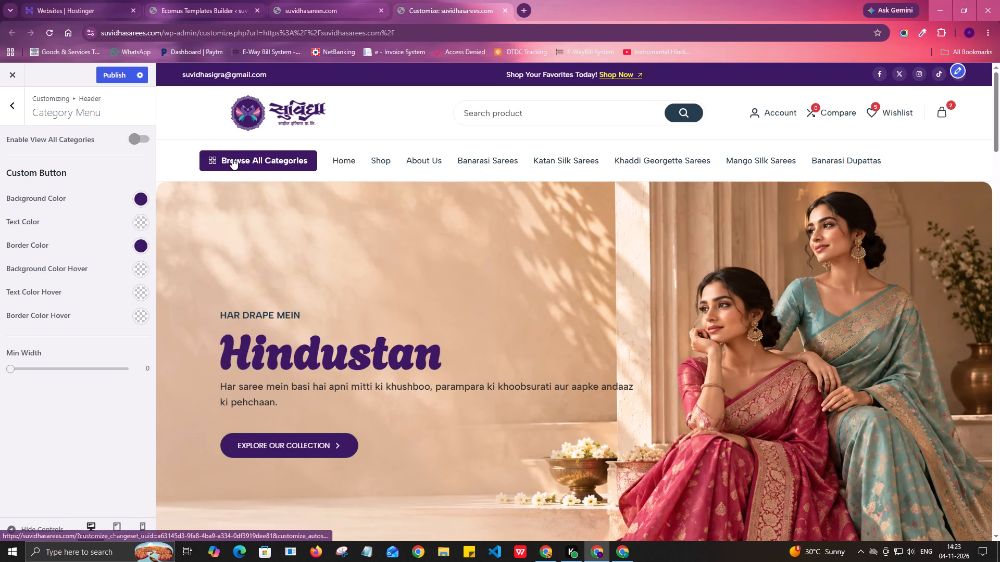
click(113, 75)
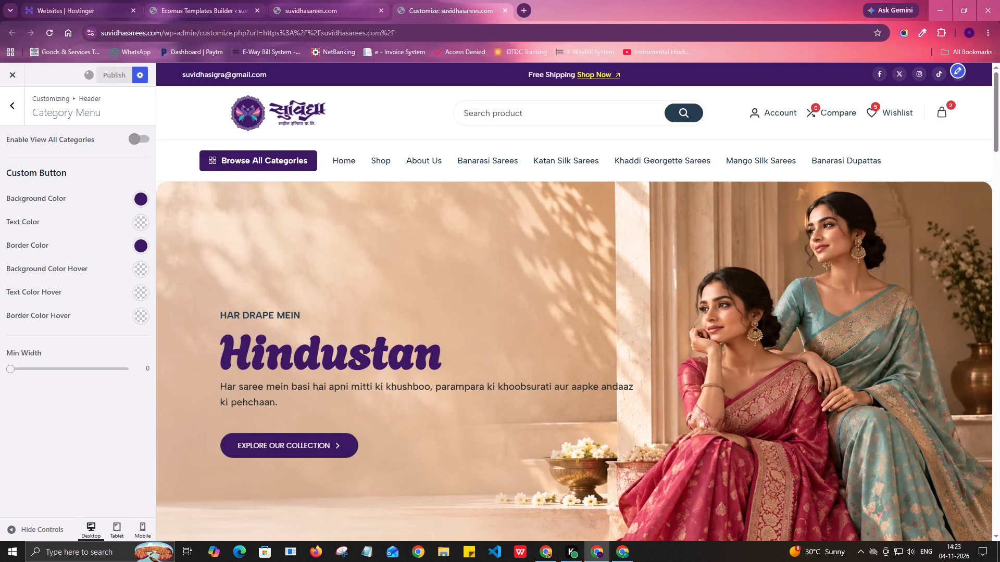
Reload the live homepage, dismiss the promotional popup, and test the Browse All Categories button.
click(329, 4)
click(48, 37)
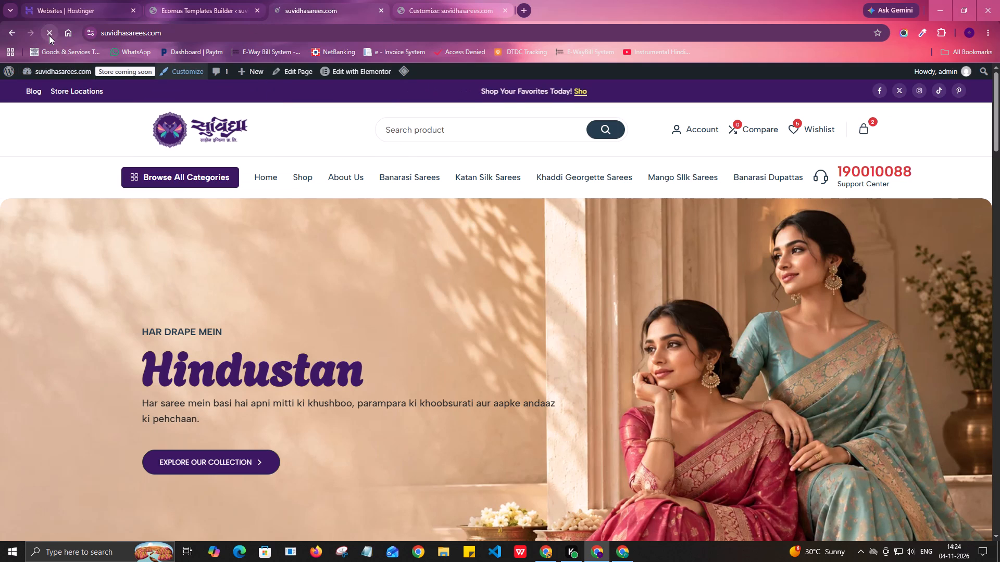
click(171, 181)
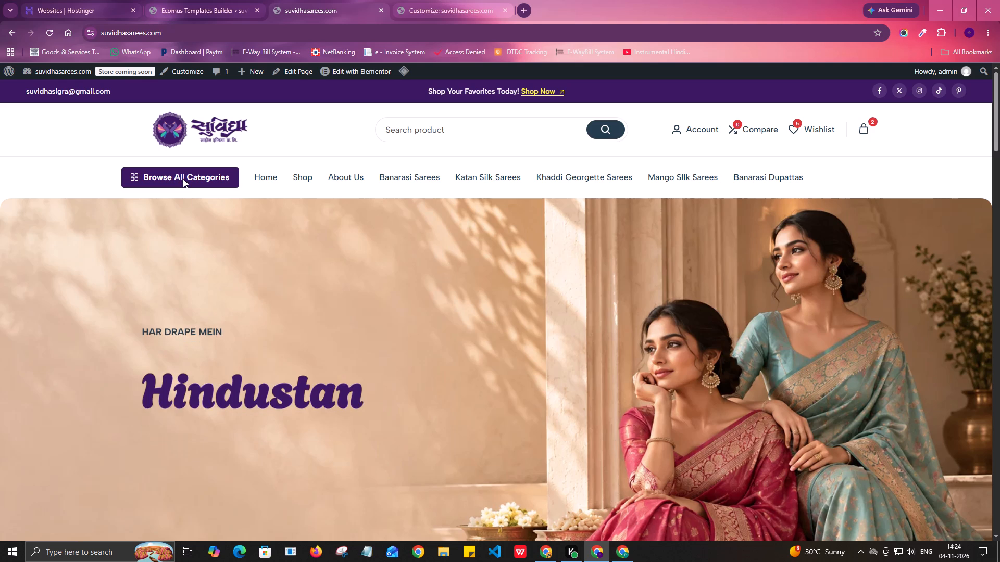
click(183, 178)
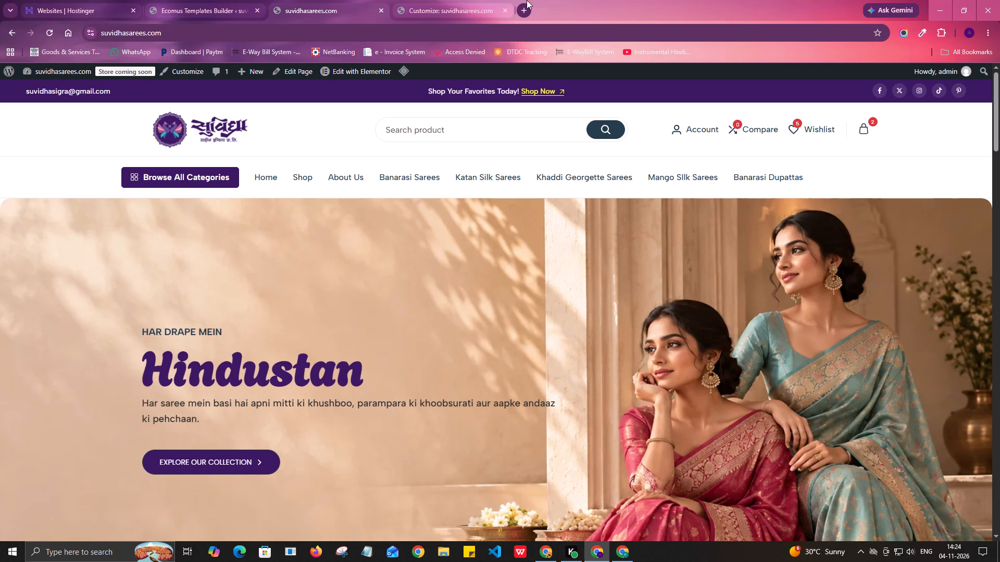
click(478, 3)
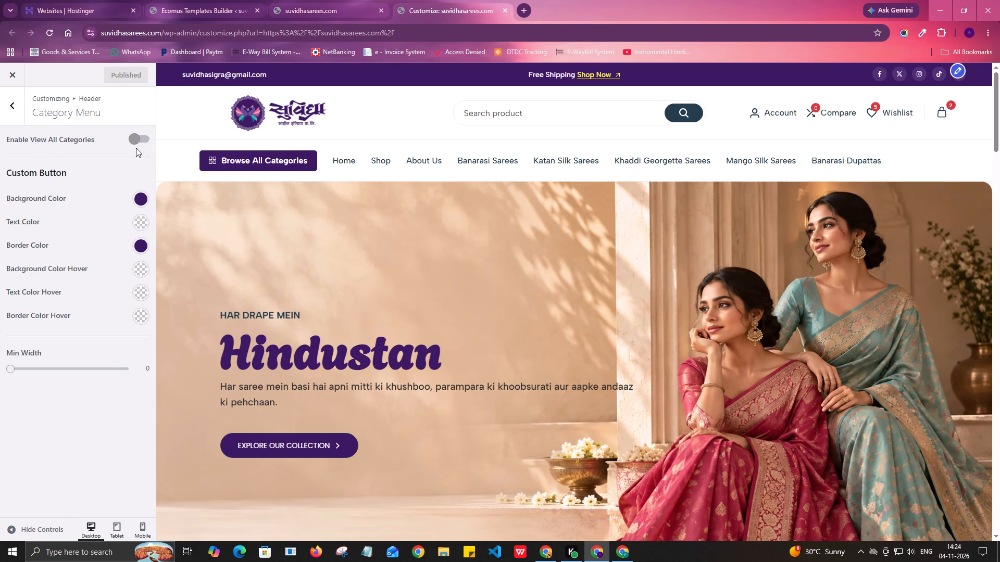
click(276, 8)
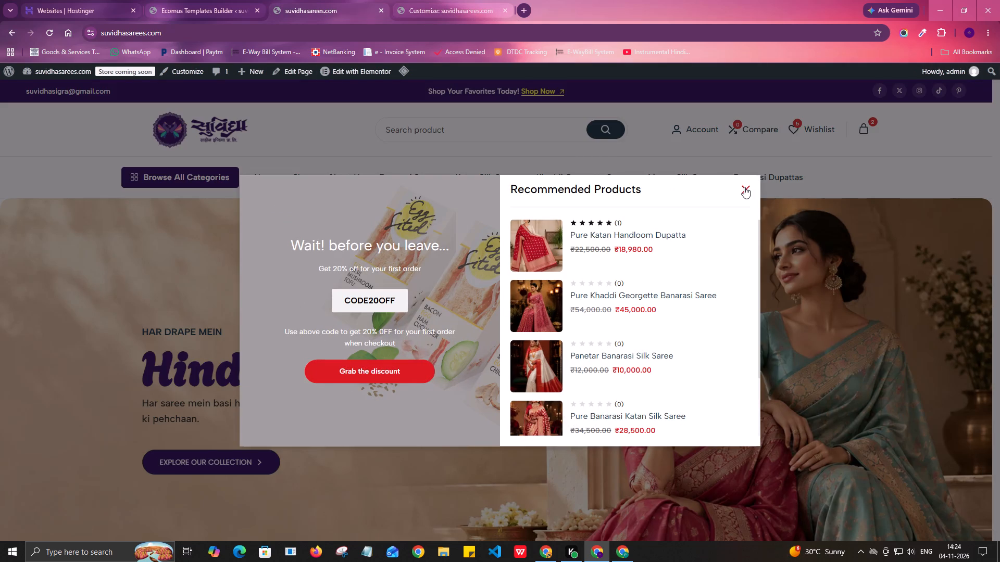
click(744, 187)
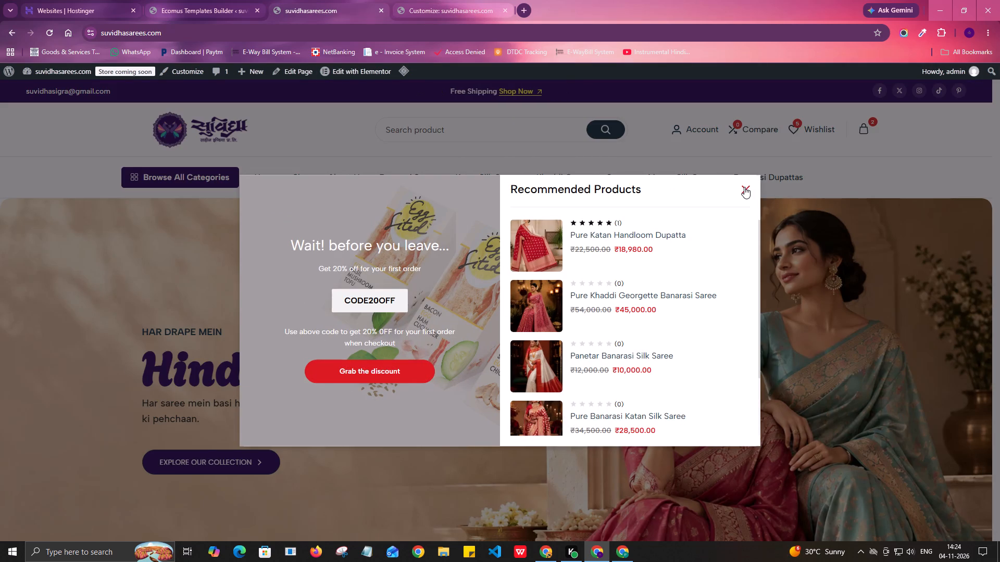
click(52, 34)
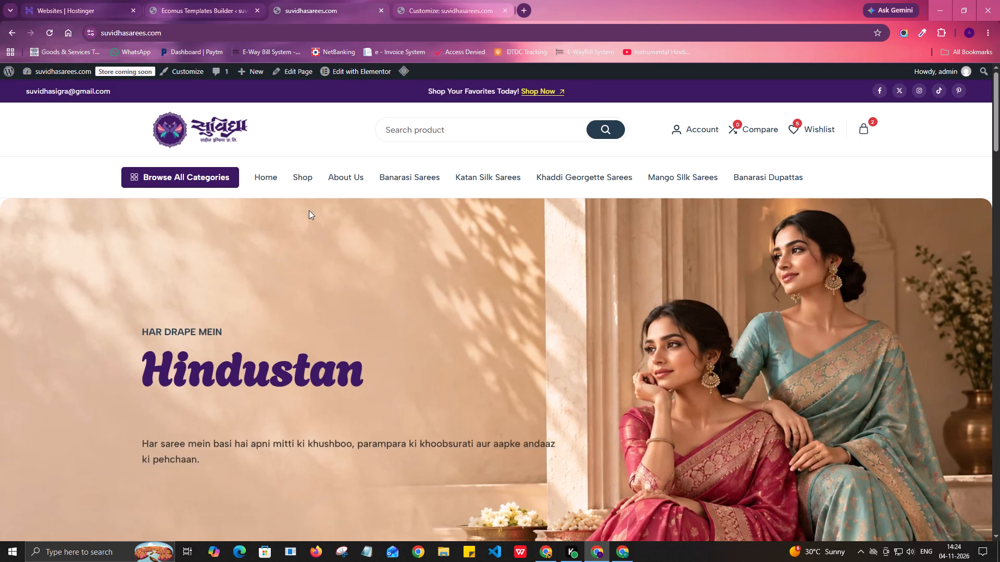
click(213, 179)
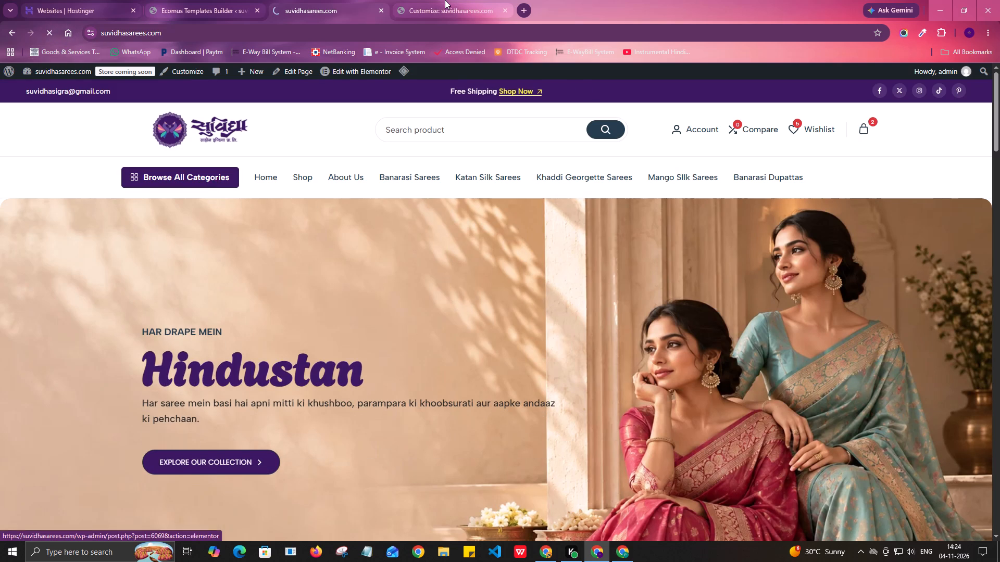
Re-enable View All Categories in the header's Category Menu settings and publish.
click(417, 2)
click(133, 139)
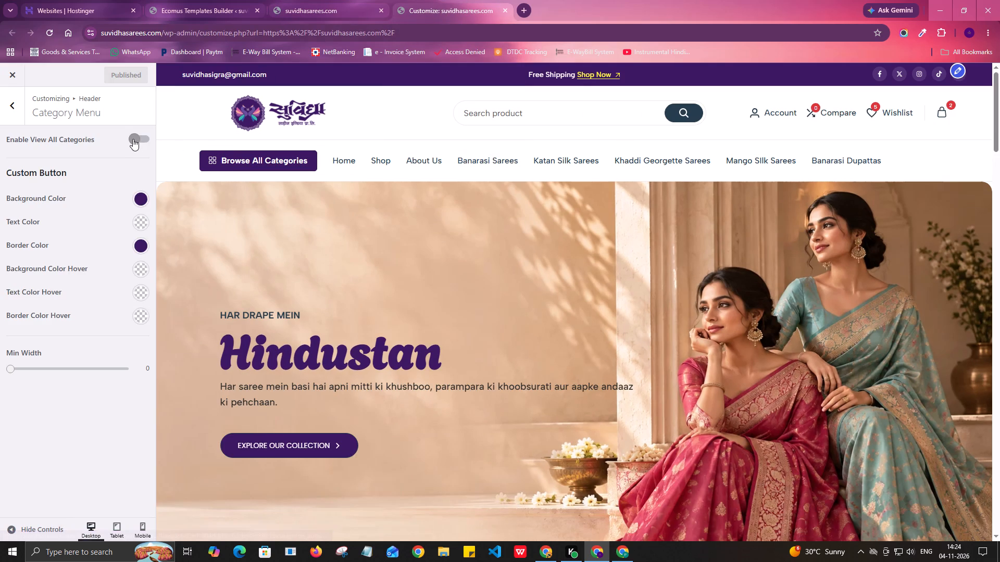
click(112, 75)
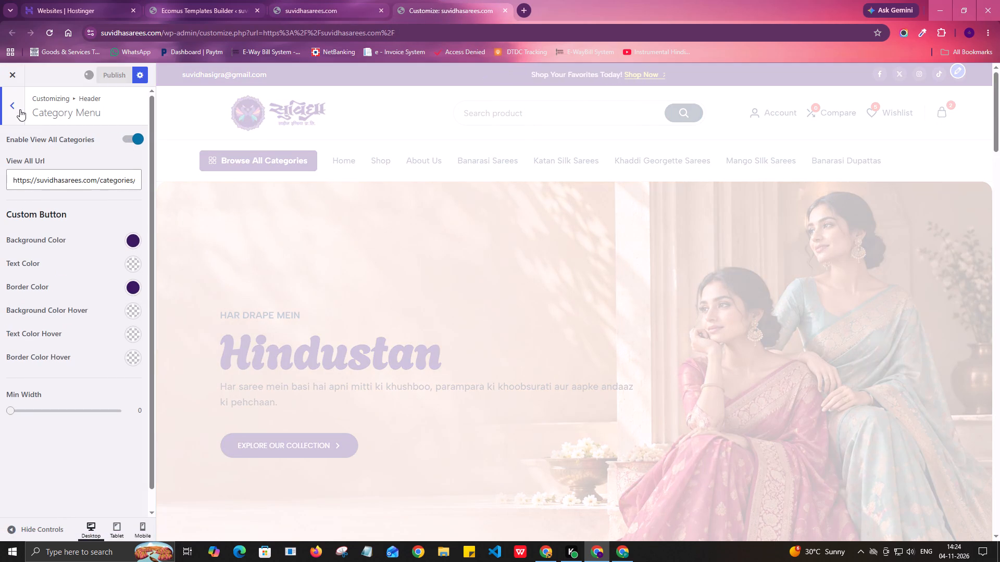
Check the Ecomus Templates Builder, Theme Settings and main theme pages in the WordPress admin.
click(201, 0)
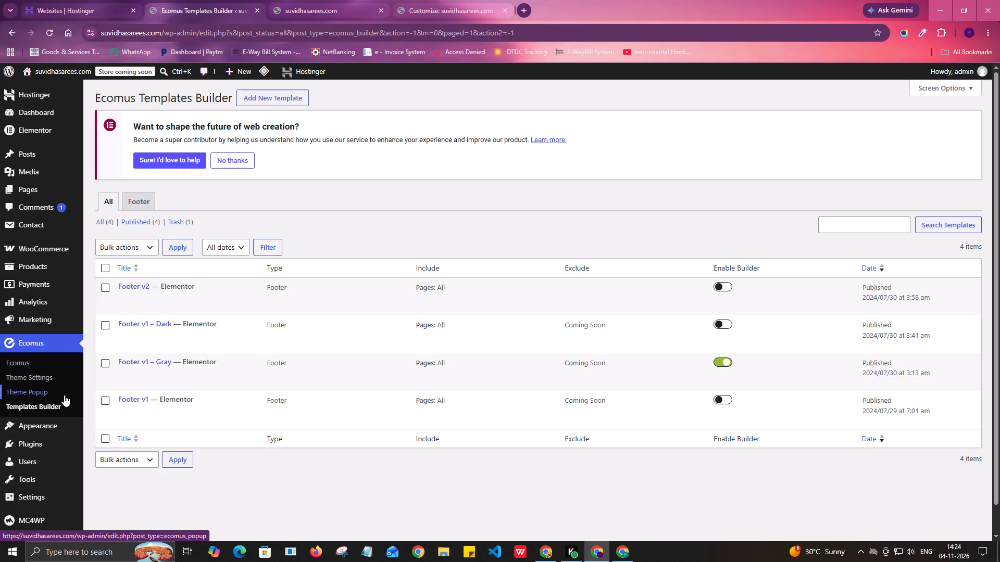
click(44, 378)
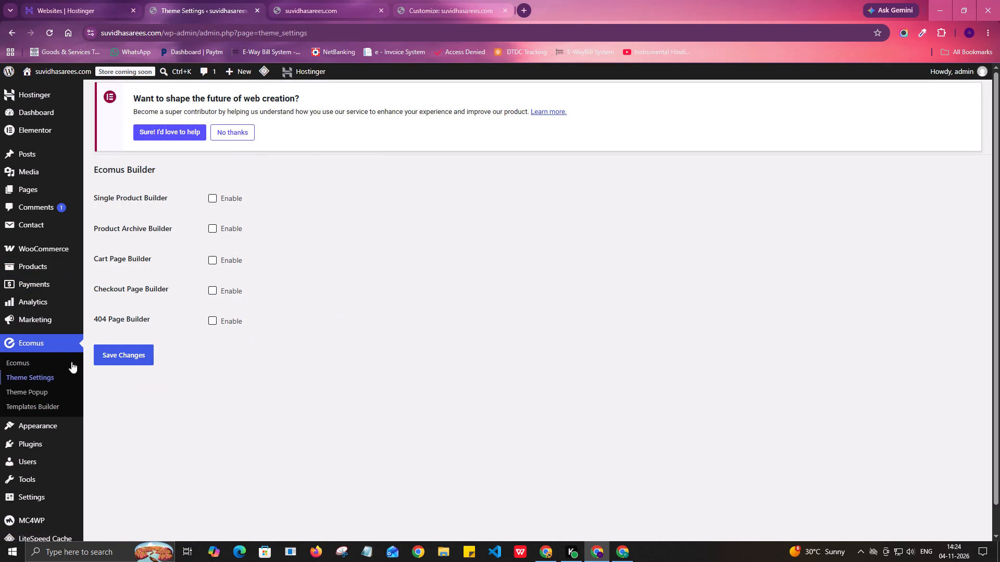
click(20, 363)
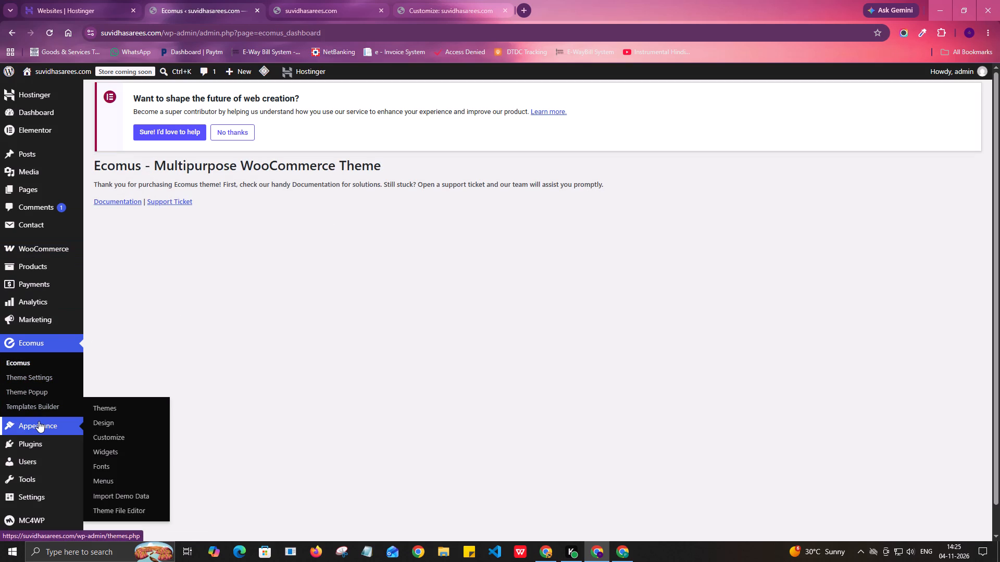
Examine the Category Menu's items, its assigned location, and the product categories available to add.
click(108, 476)
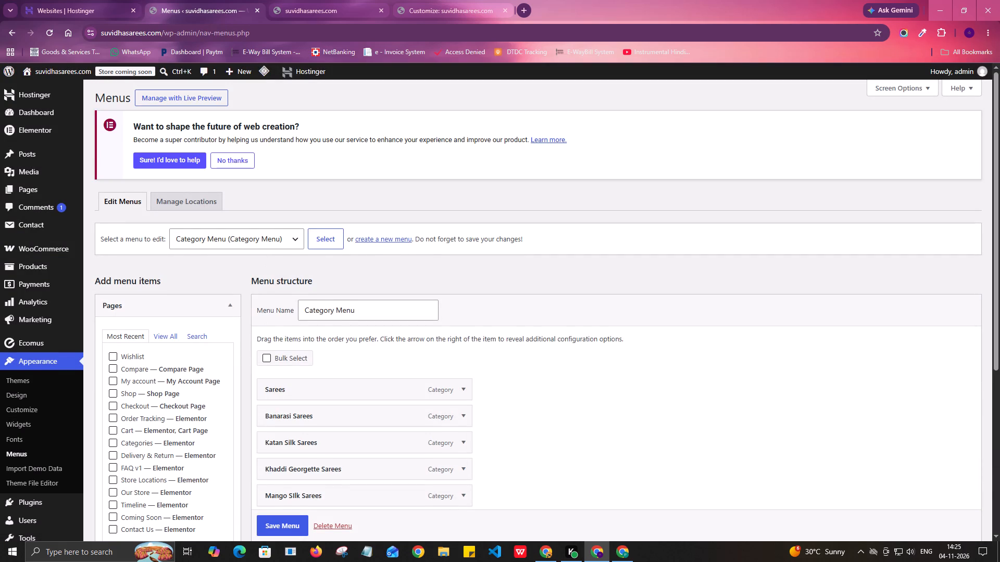
scroll(273, 336, down, 3)
scroll(305, 384, down, 1)
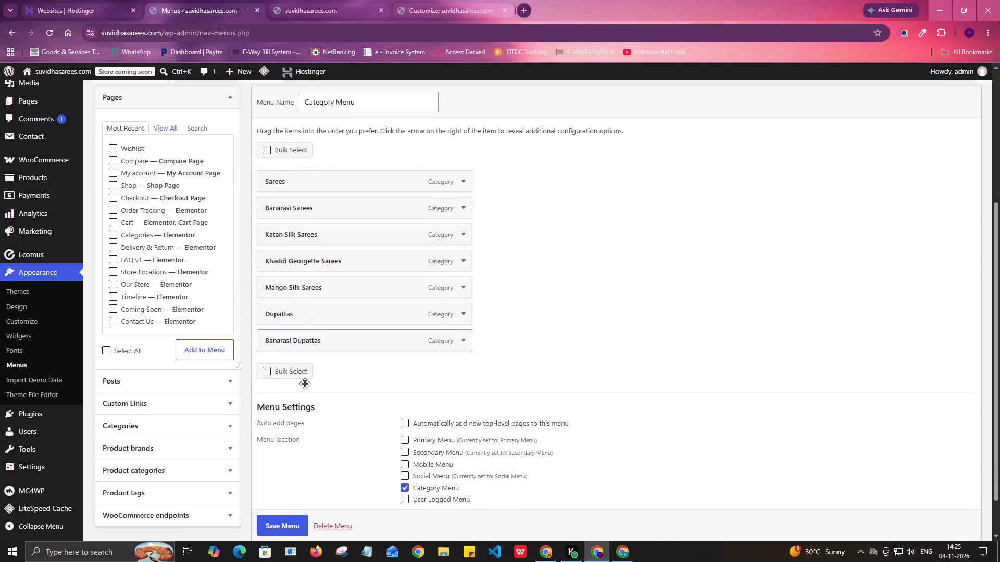
scroll(305, 384, down, 1)
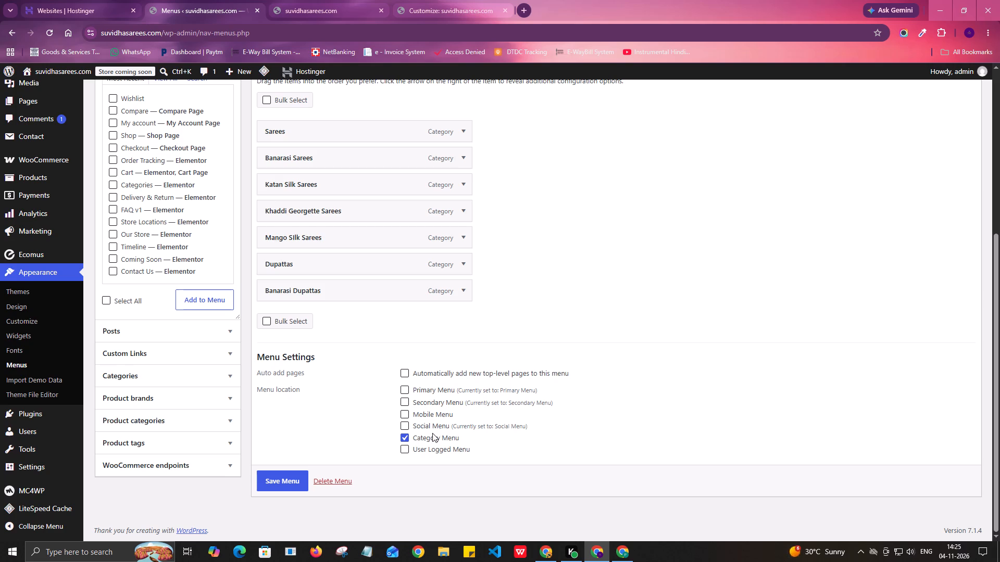
click(213, 417)
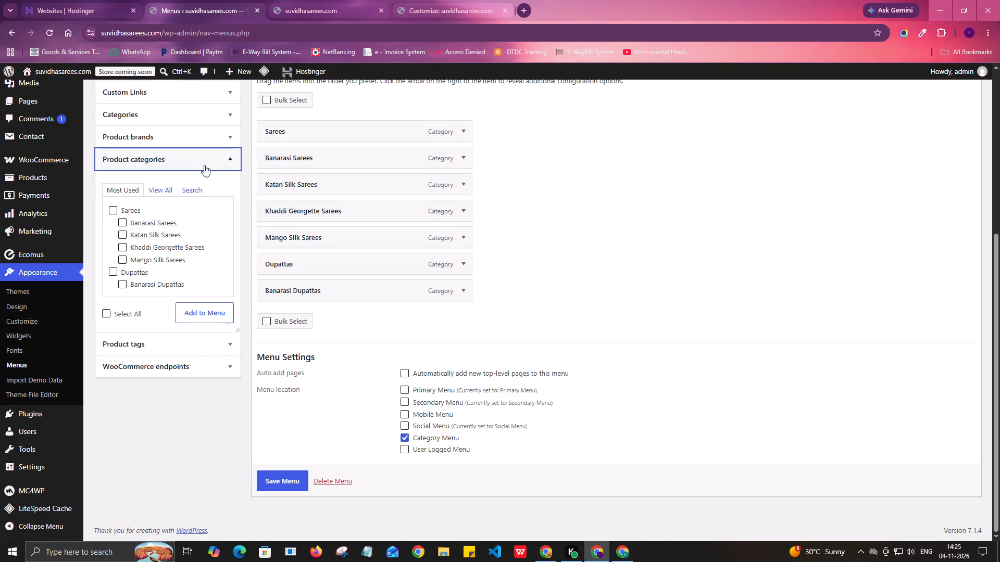
scroll(333, 337, up, 1)
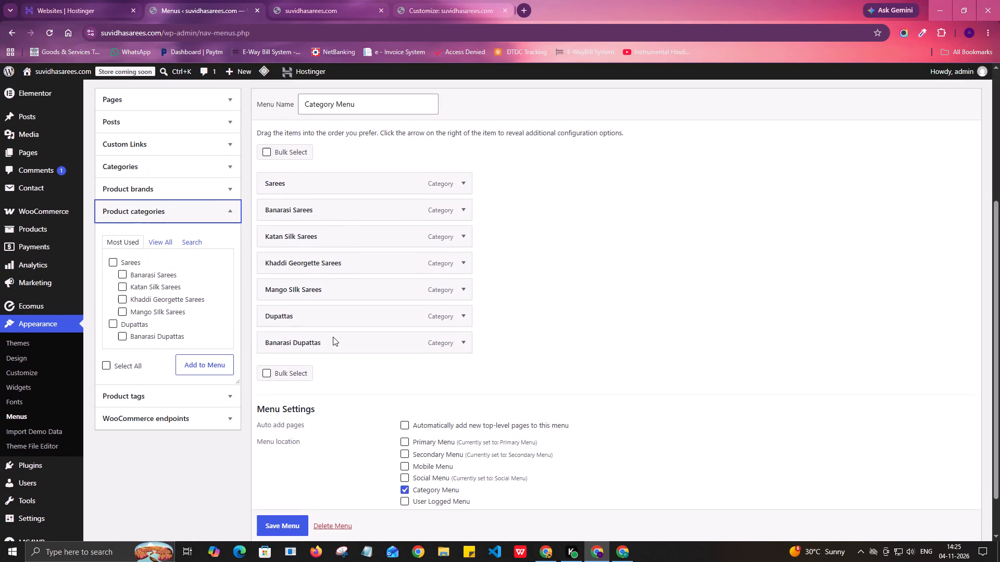
scroll(333, 337, up, 2)
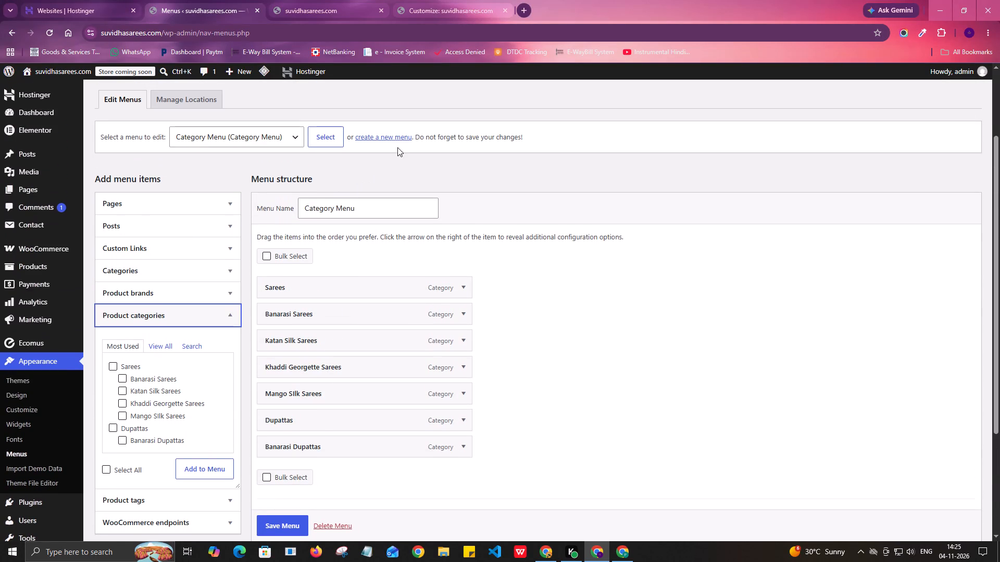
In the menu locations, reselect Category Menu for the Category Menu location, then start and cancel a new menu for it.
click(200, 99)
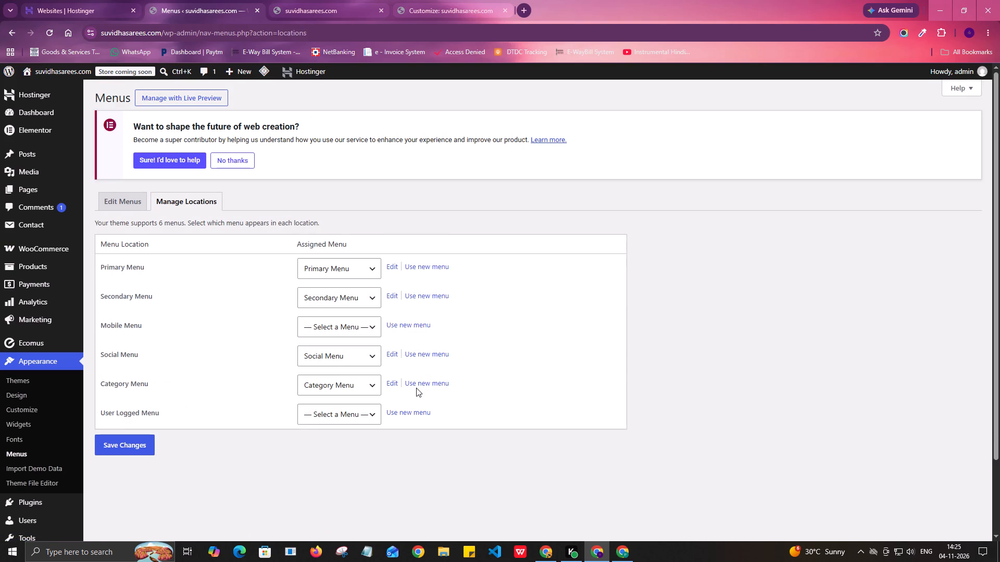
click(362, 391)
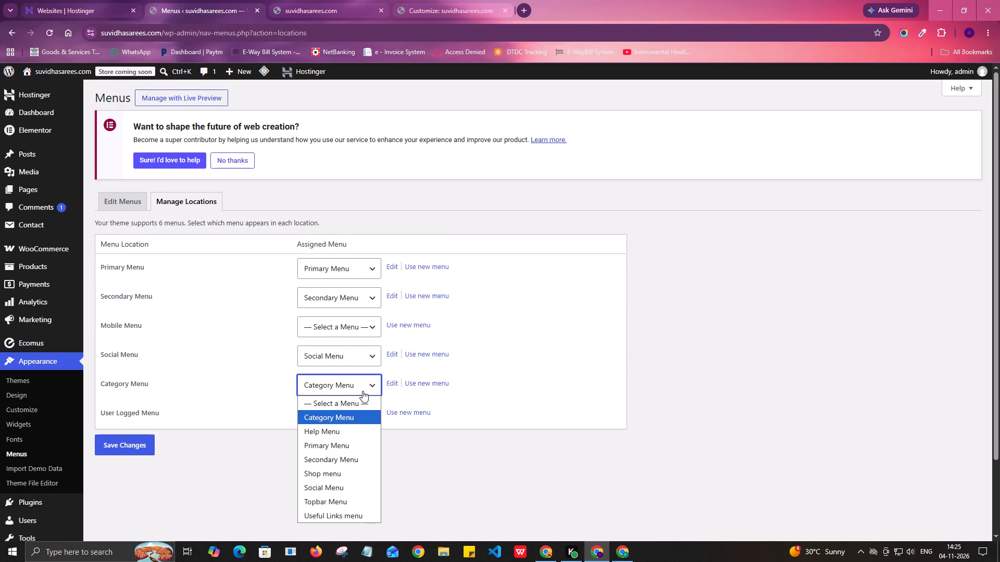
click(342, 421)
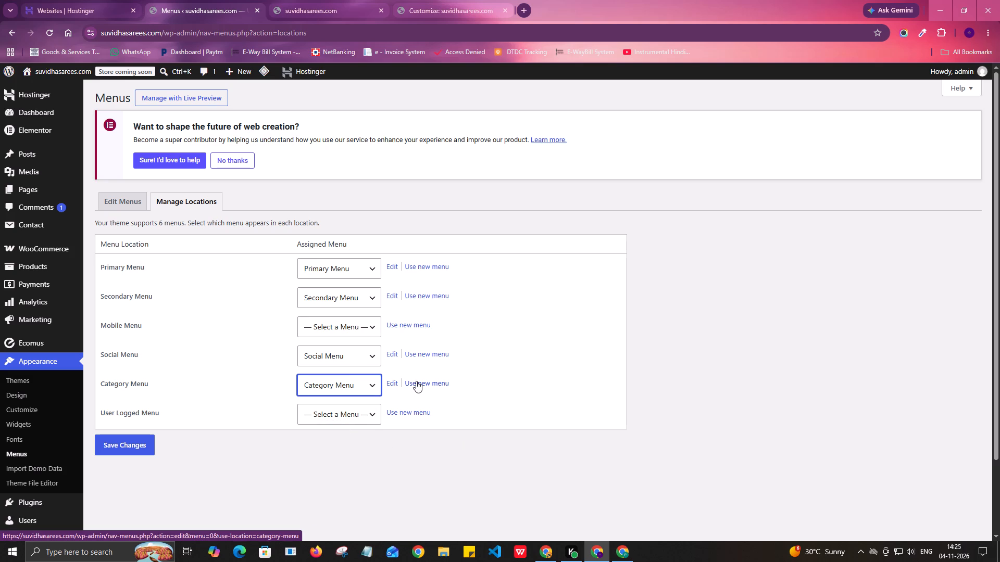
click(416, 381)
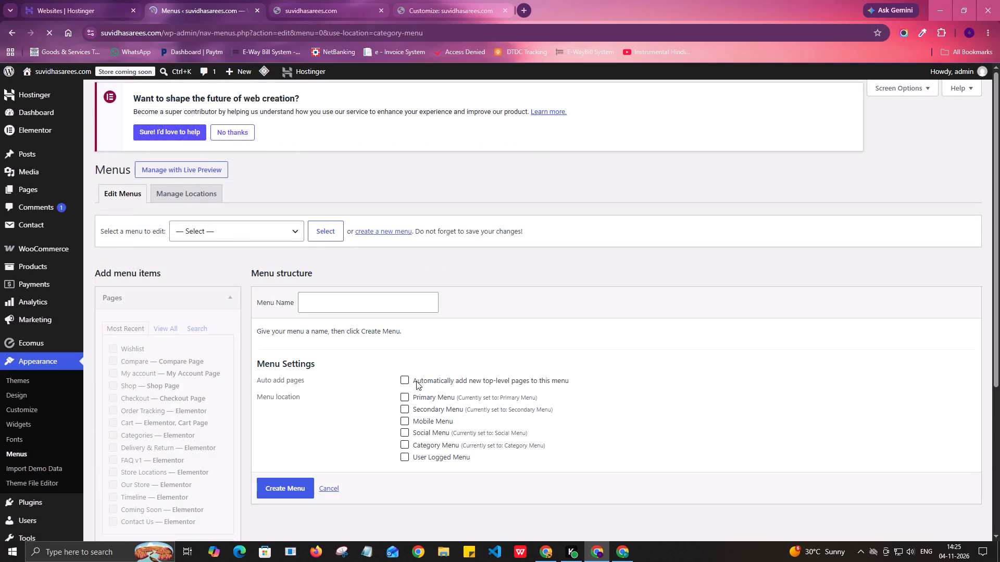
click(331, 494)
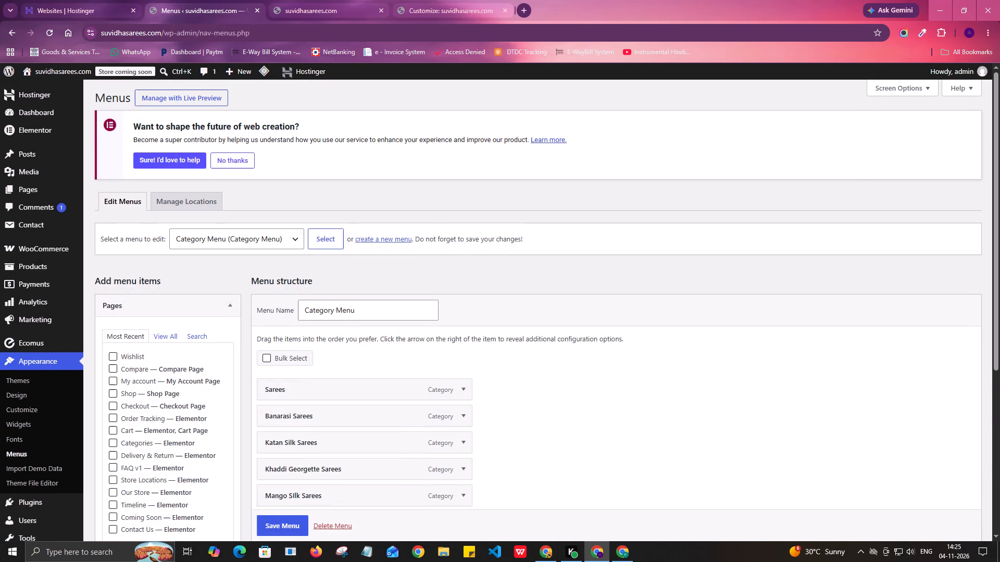
Save the Category Menu with the Category Menu display location ticked.
scroll(321, 306, down, 3)
scroll(407, 392, down, 2)
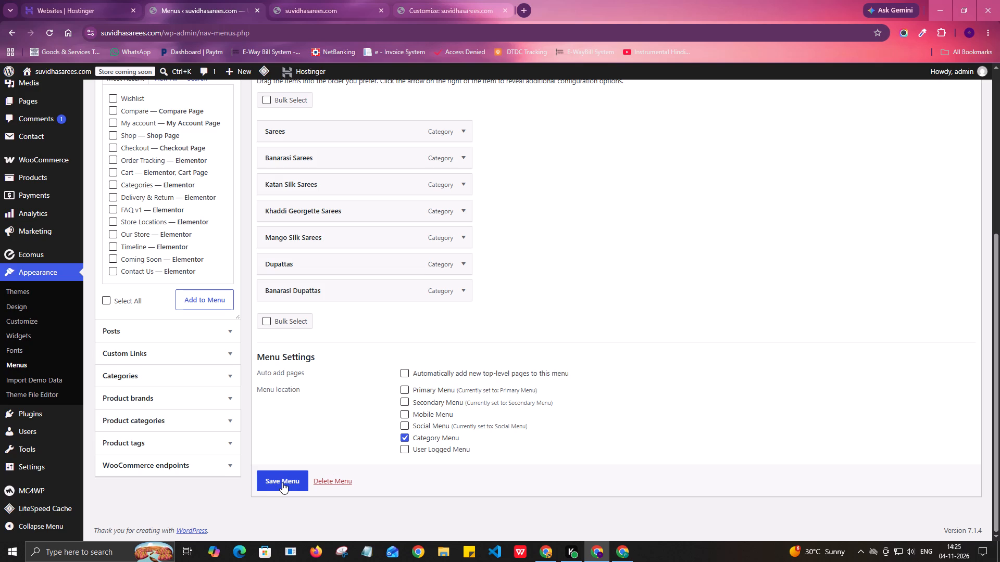
click(282, 482)
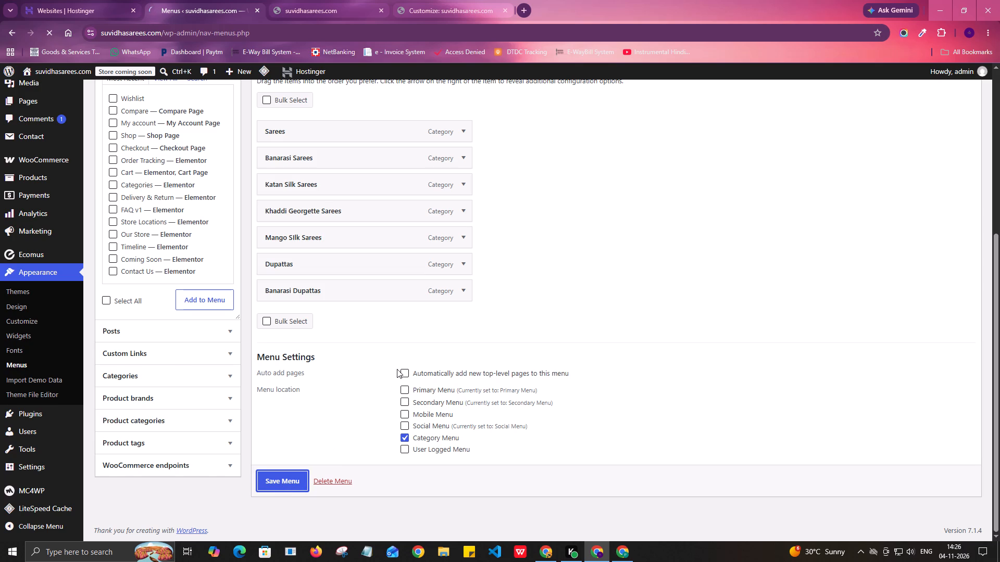
Check the WooCommerce endpoints and product tags available to add to the Category Menu.
scroll(209, 371, down, 15)
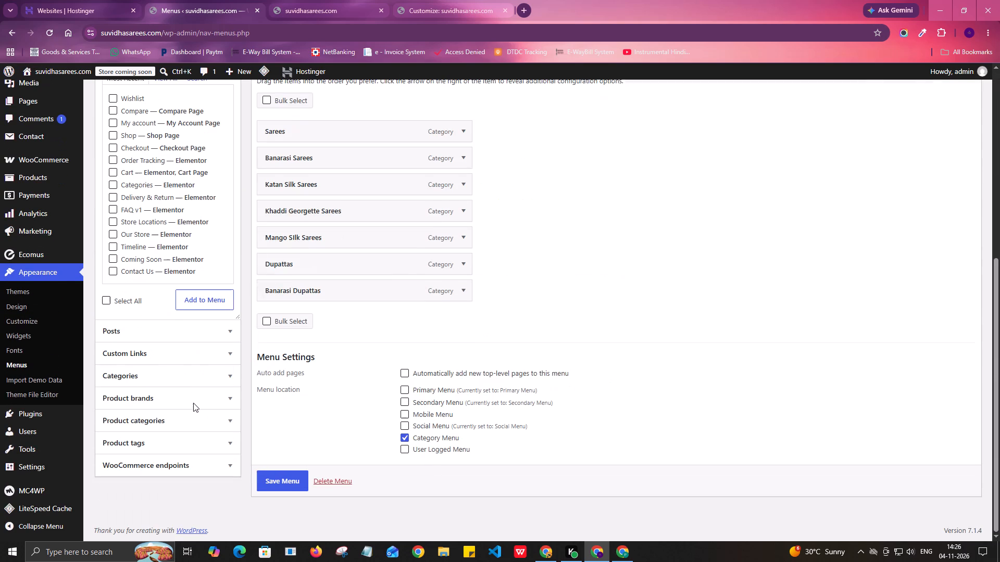
click(217, 464)
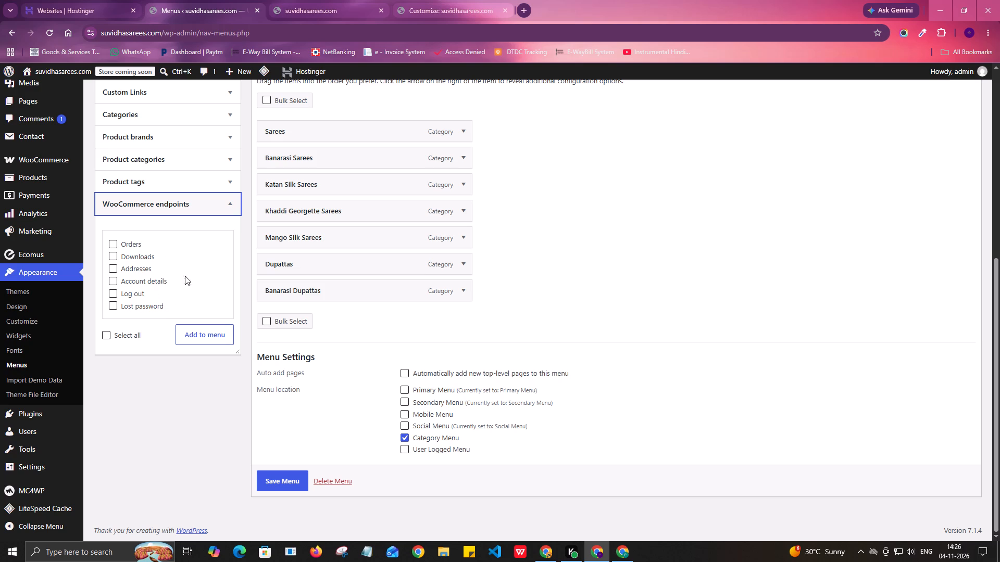
click(213, 187)
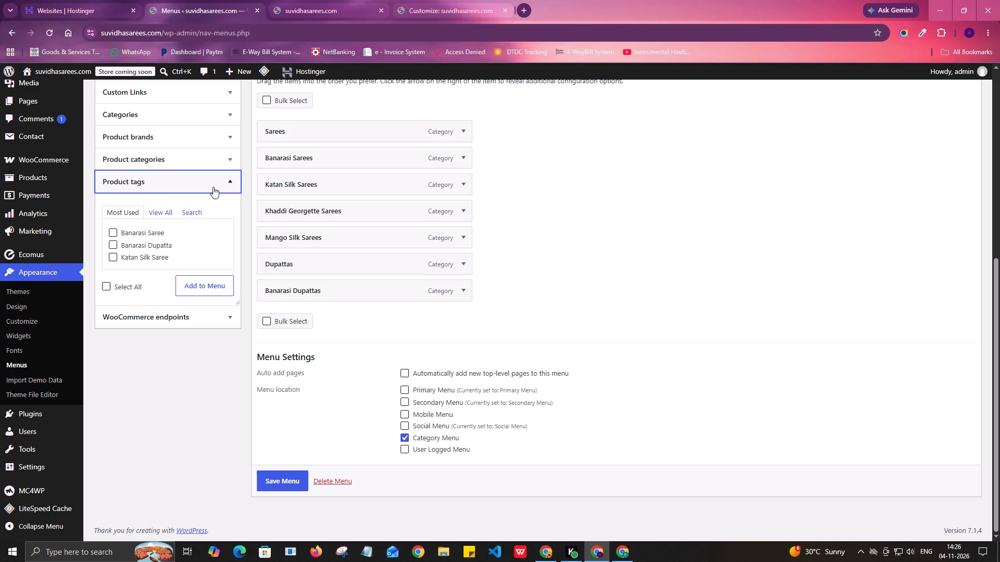
click(213, 187)
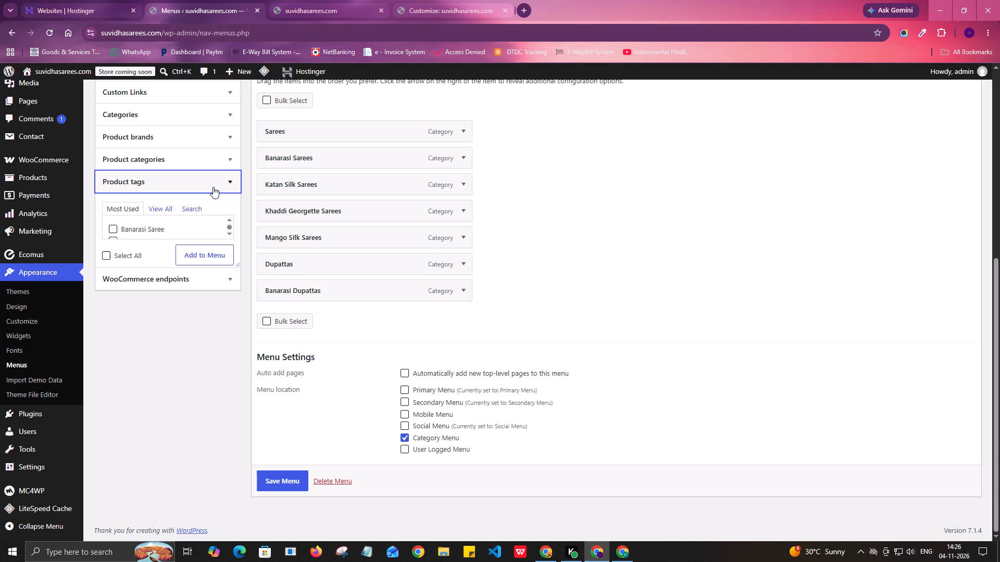
scroll(182, 271, up, 2)
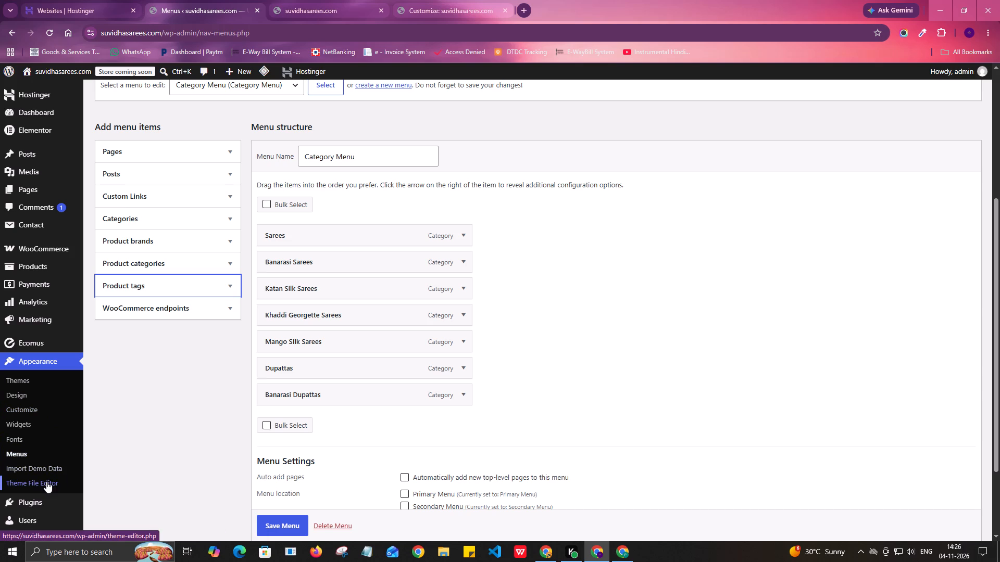
scroll(18, 449, down, 2)
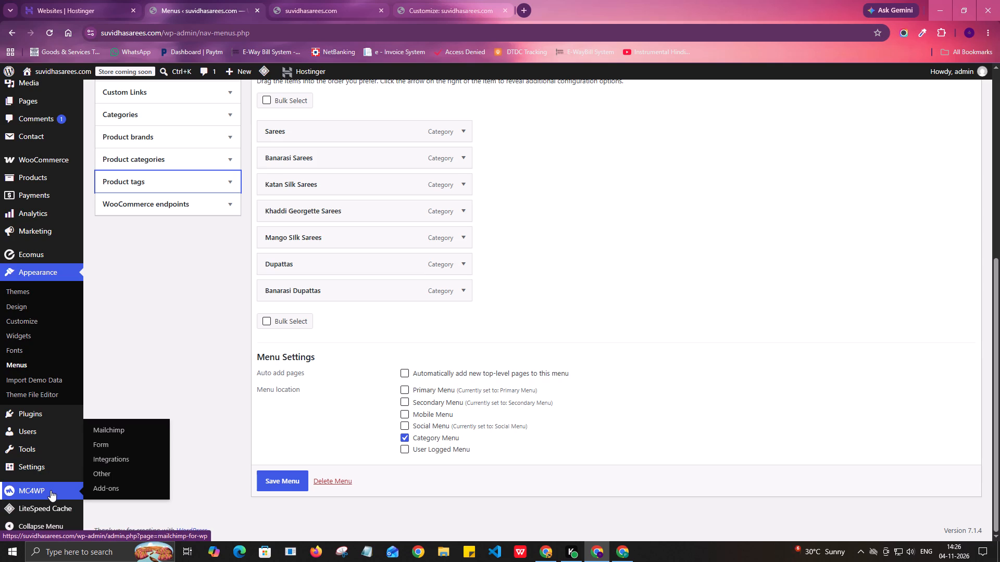
scroll(51, 490, down, 1)
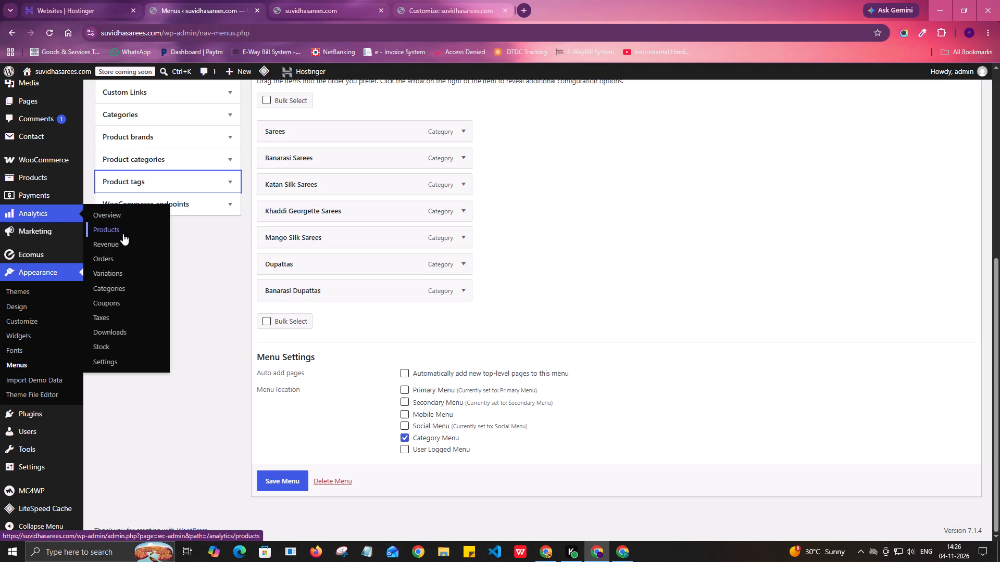
Check the Analytics report for categories, and review the store's list of product categories and their hierarchy.
click(121, 289)
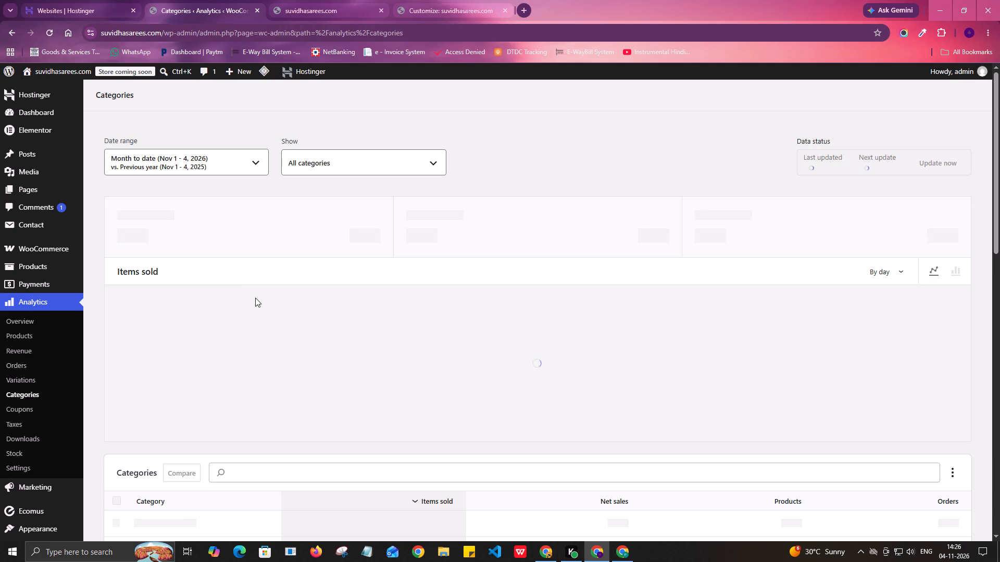
scroll(255, 298, down, 4)
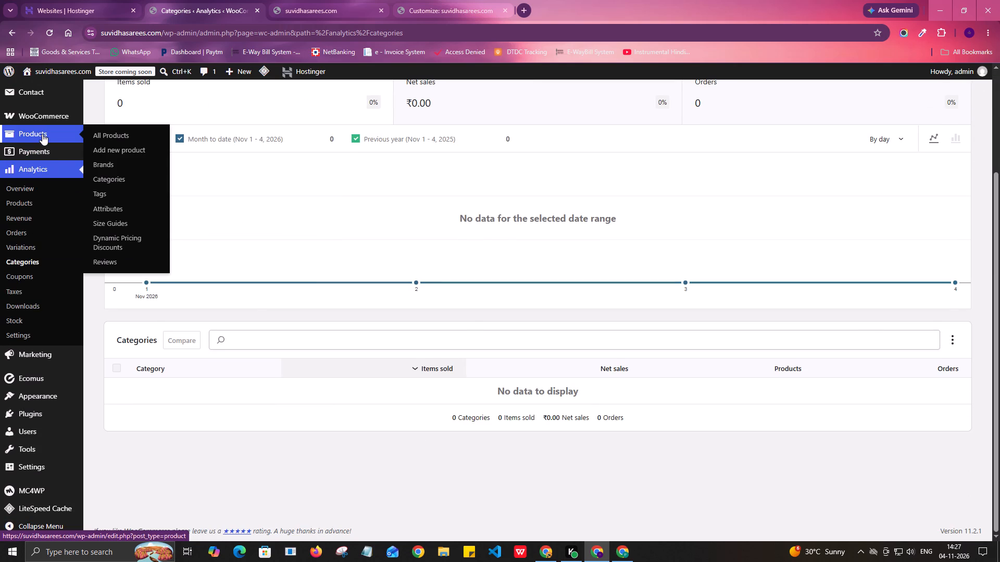
click(112, 177)
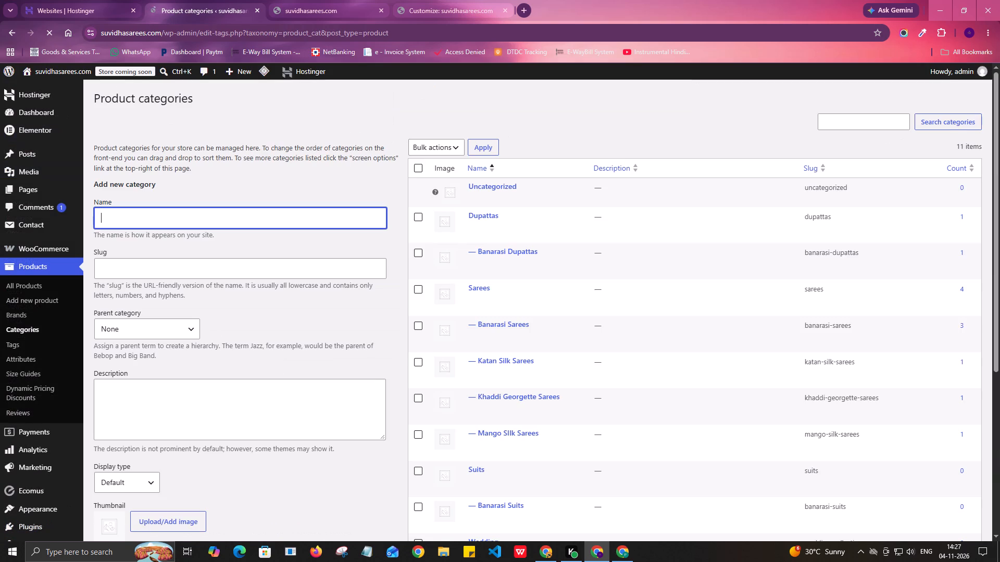
scroll(372, 264, down, 3)
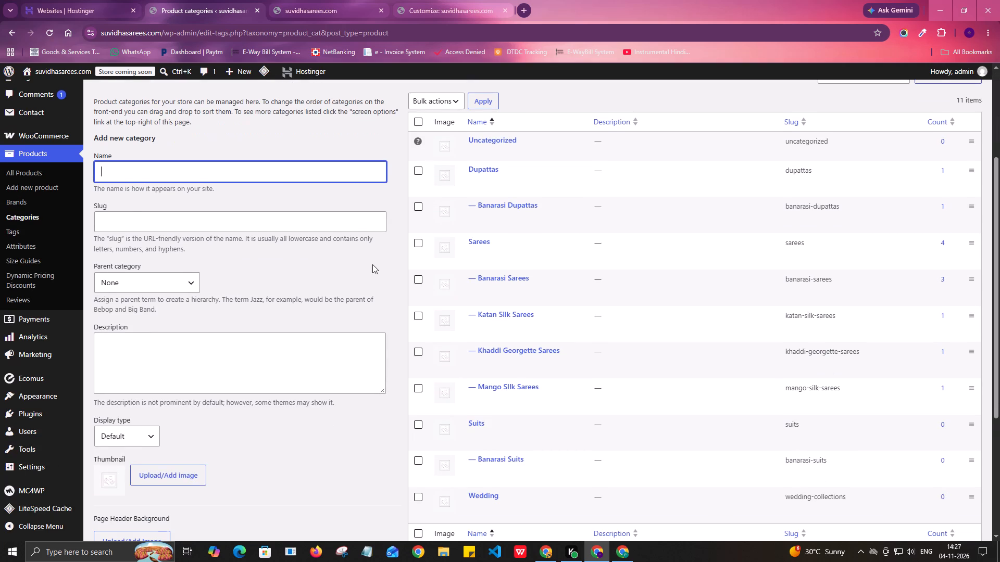
scroll(372, 264, down, 3)
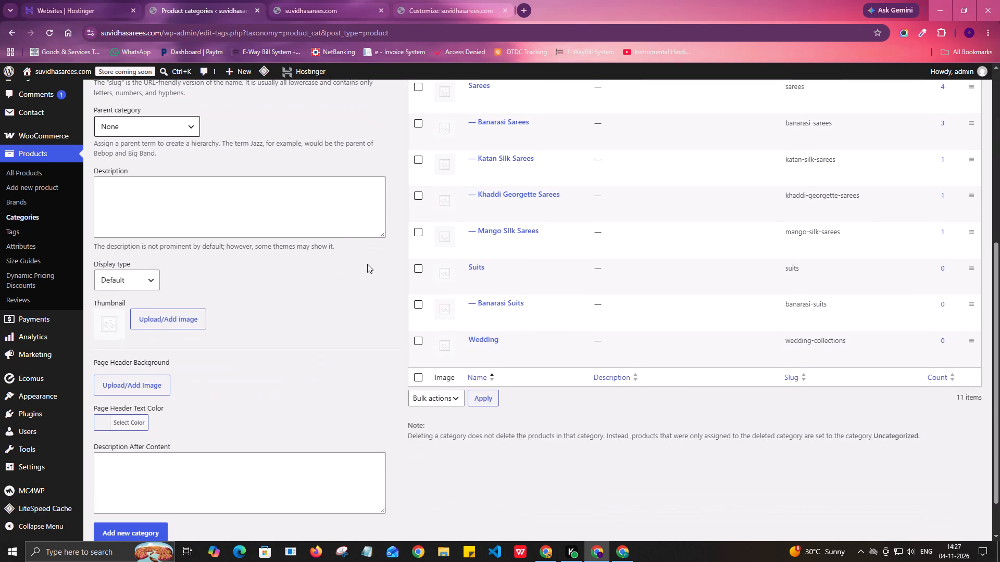
scroll(367, 264, down, 2)
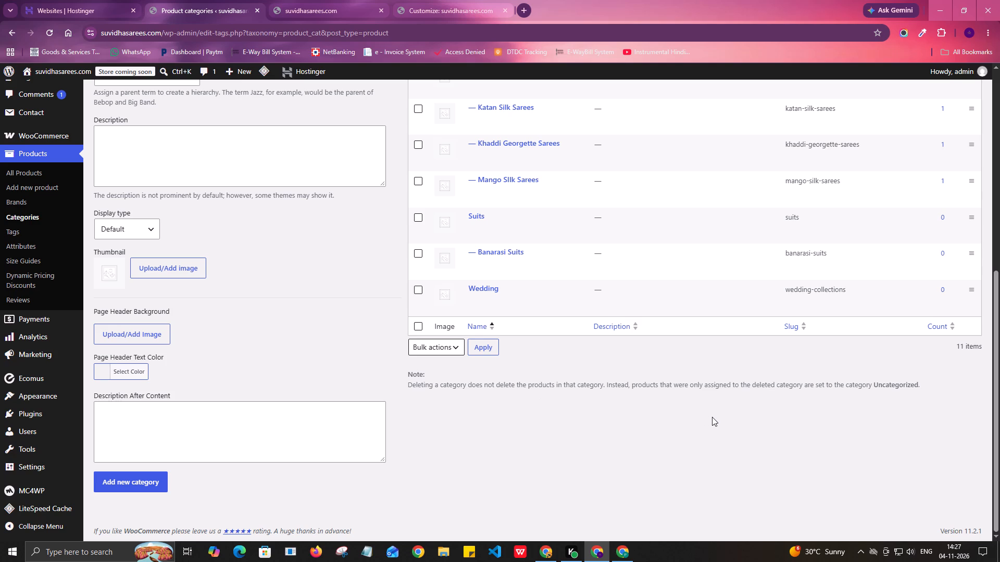
scroll(789, 414, down, 4)
scroll(790, 415, up, 4)
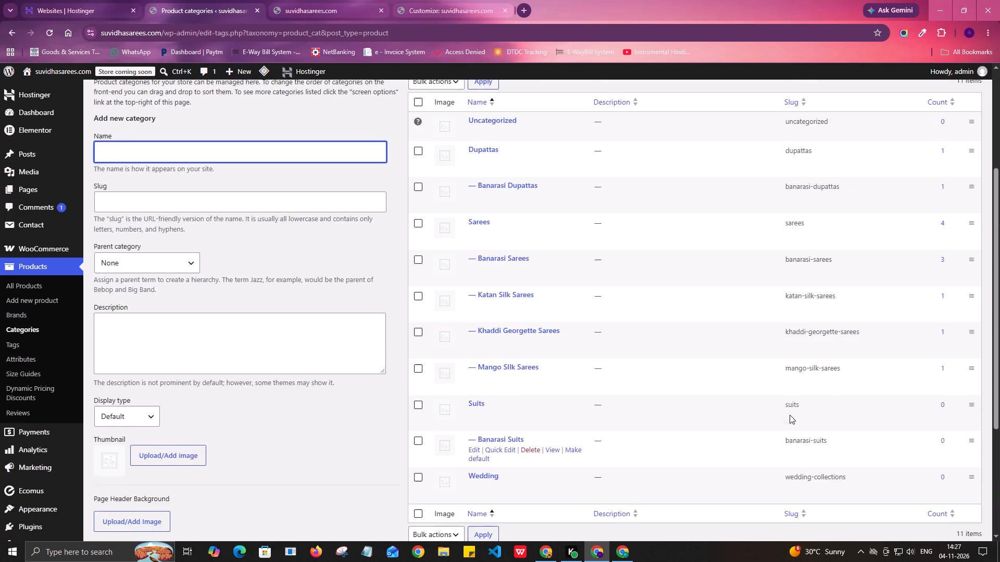
scroll(790, 415, up, 2)
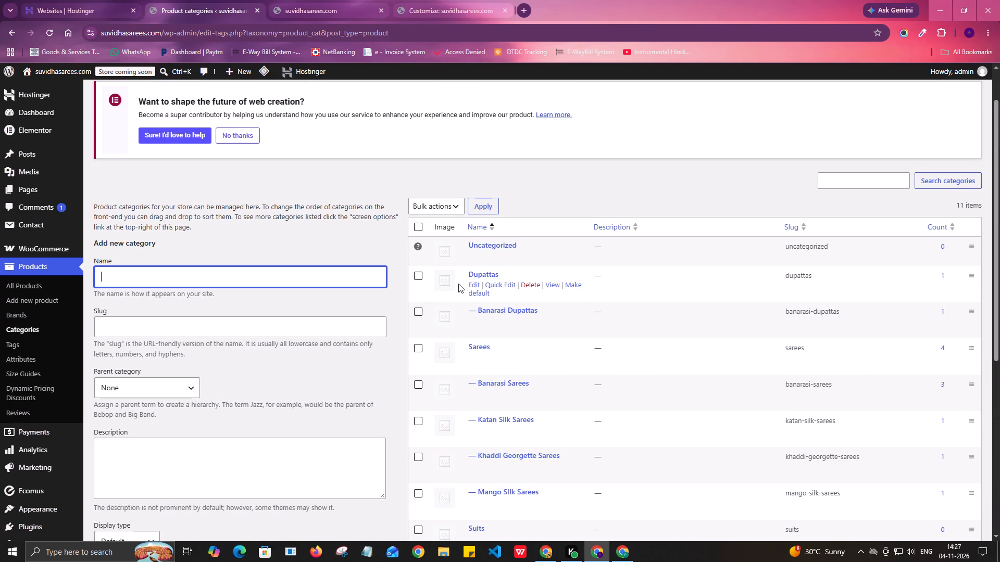
Reload the suvidhasarees.com homepage and test the Browse All Categories button in its header.
click(342, 0)
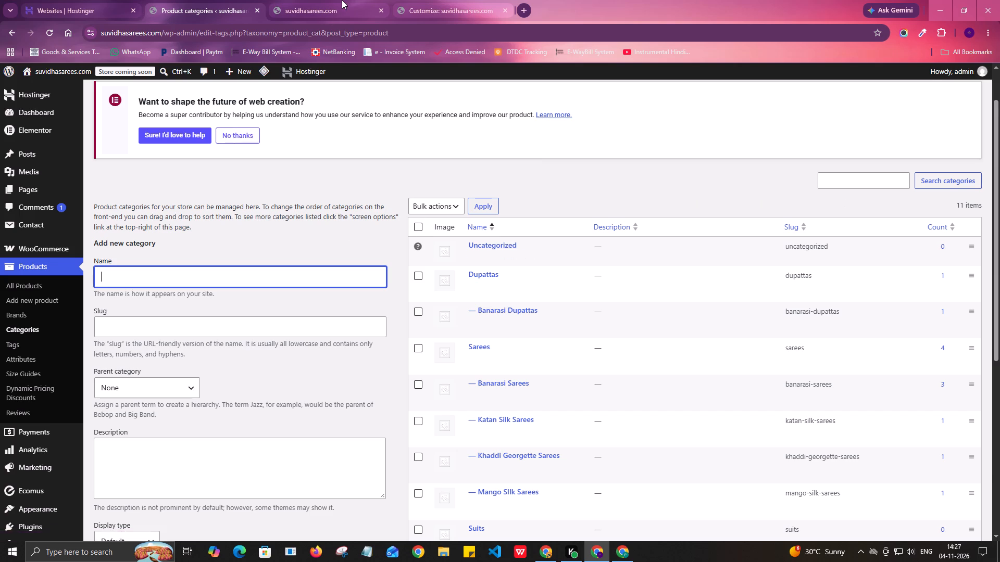
click(46, 27)
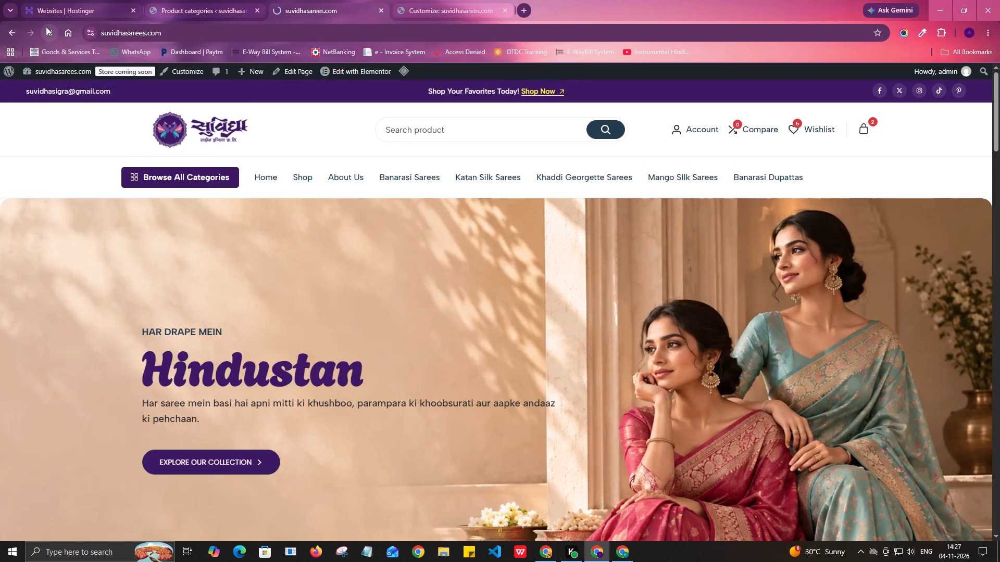
click(164, 180)
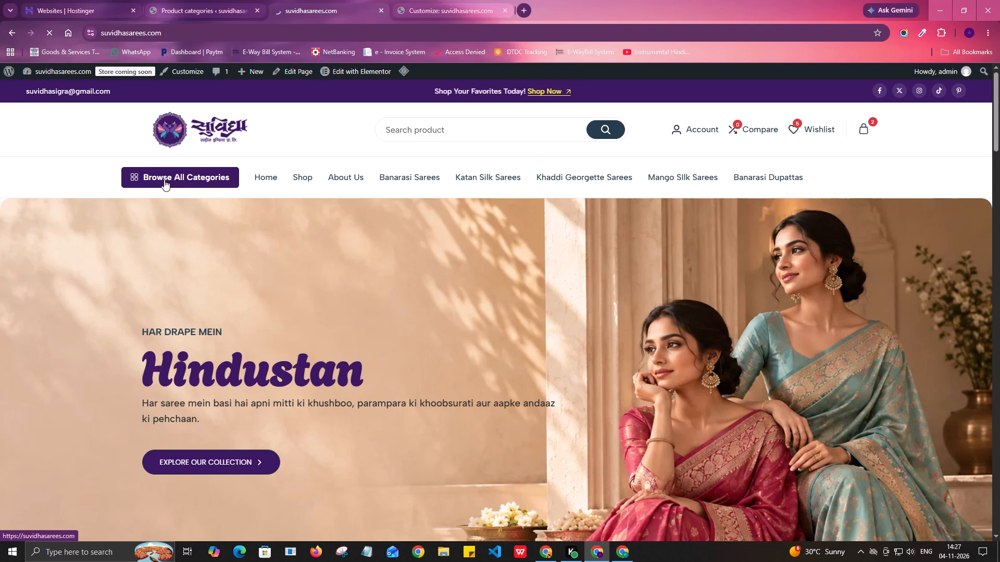
Reload the homepage through the site logo and examine its sections, from Featured Categories and Favourite Picks to Shop The Look.
scroll(164, 180, down, 6)
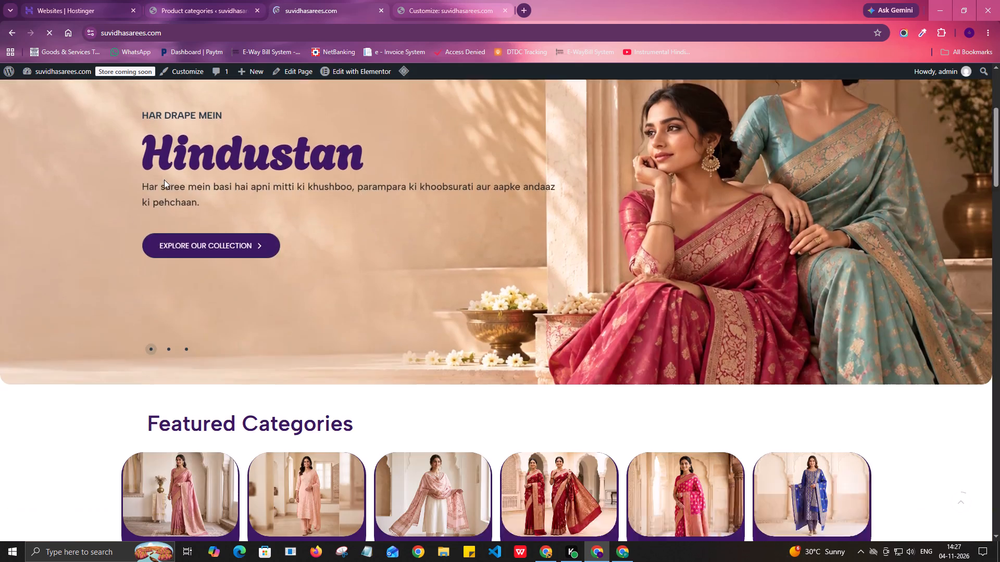
scroll(164, 180, down, 9)
click(182, 140)
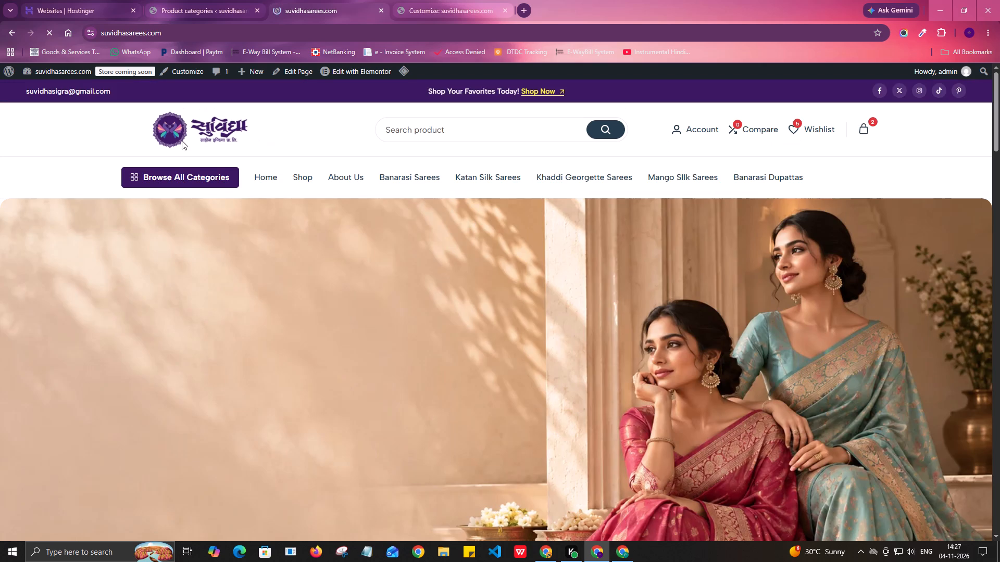
scroll(196, 173, down, 16)
scroll(199, 180, down, 6)
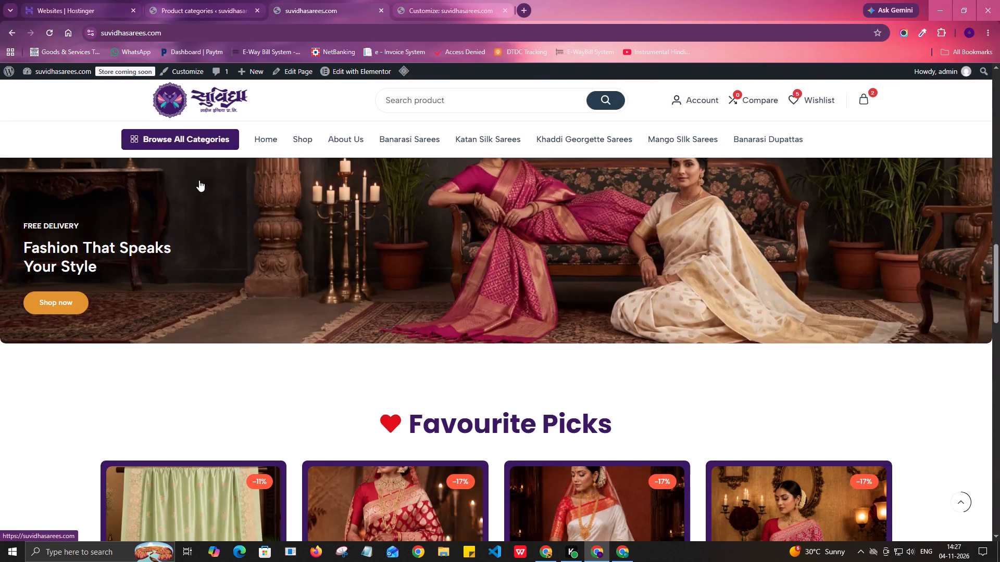
scroll(199, 180, down, 2)
scroll(199, 180, up, 7)
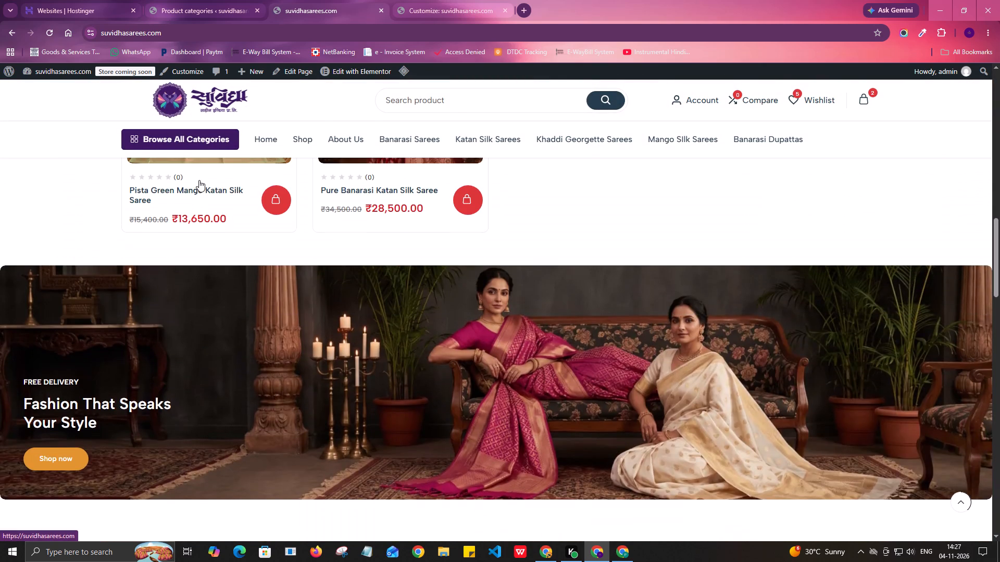
scroll(199, 180, up, 3)
scroll(199, 180, down, 20)
scroll(199, 180, down, 4)
scroll(199, 180, up, 11)
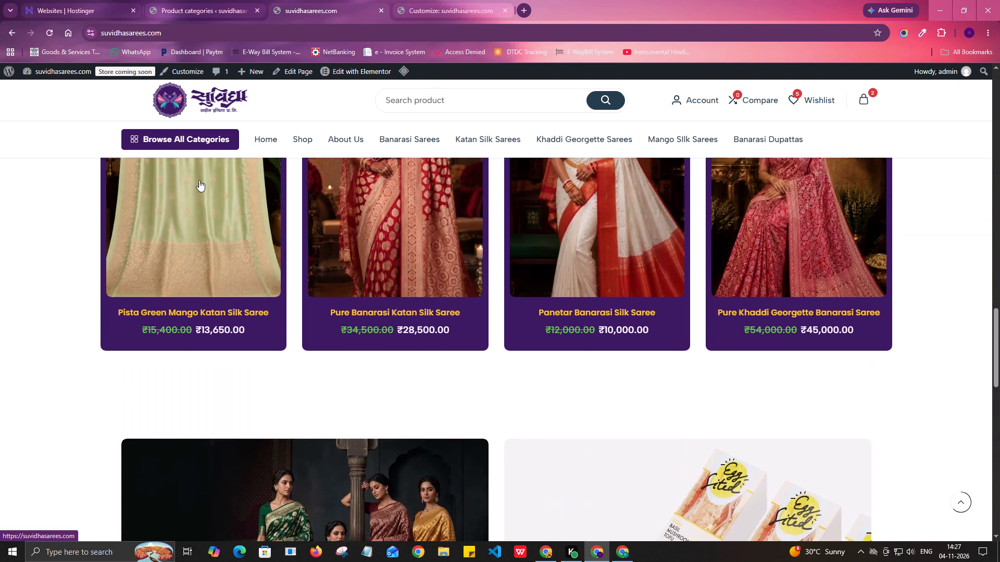
scroll(199, 180, up, 20)
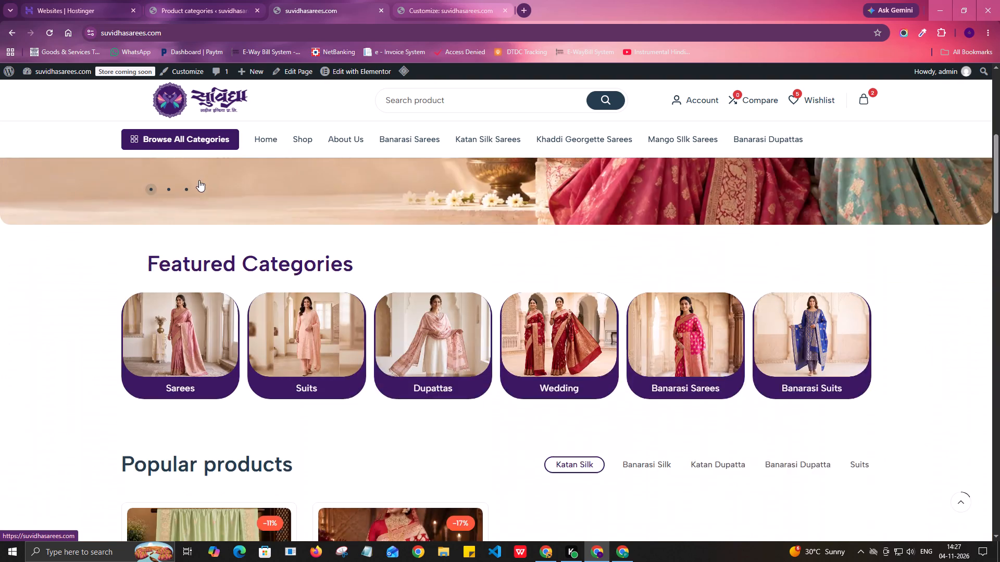
scroll(199, 180, down, 18)
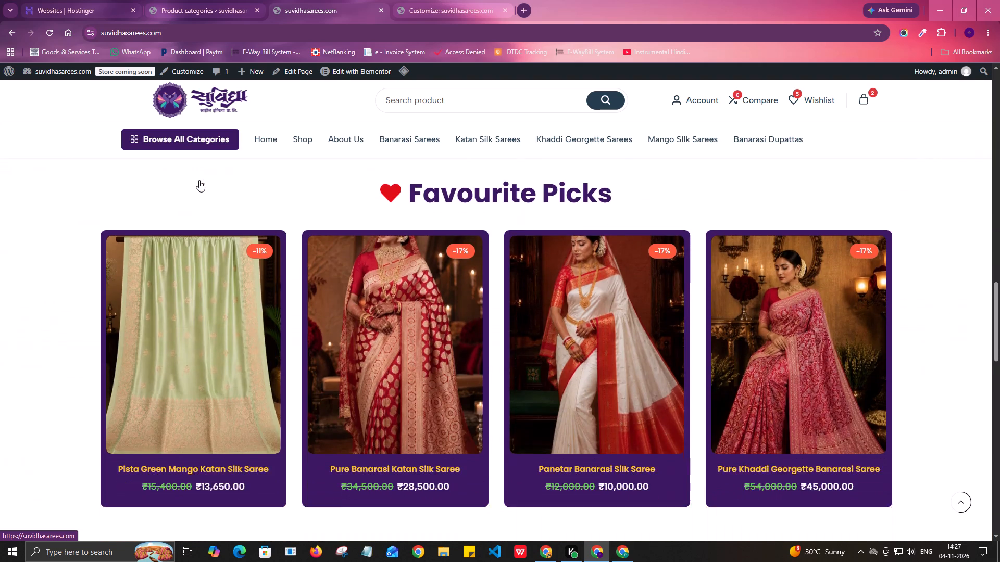
scroll(199, 180, down, 14)
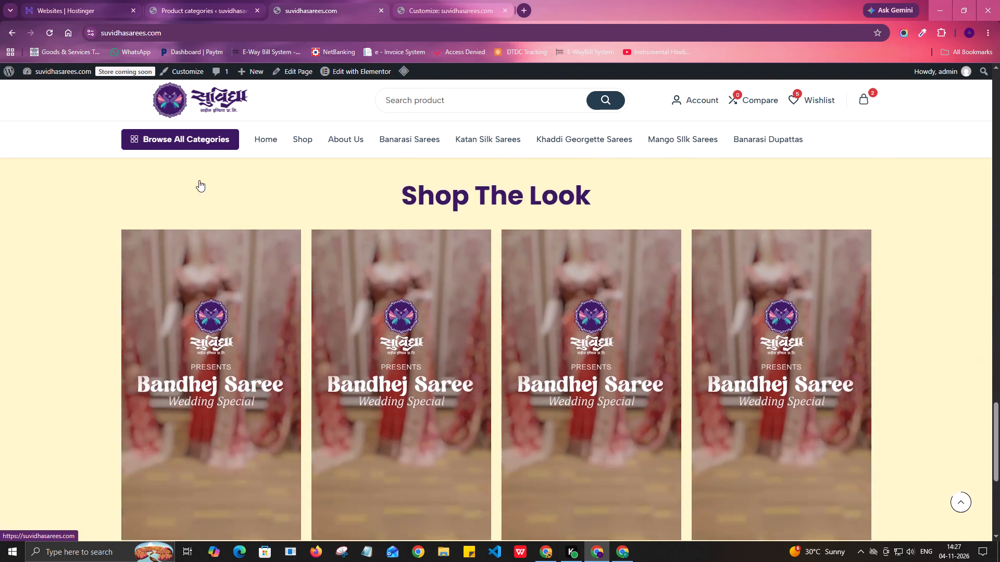
scroll(199, 180, down, 3)
From the WordPress admin's list of all products, open a blank Add new product form in a separate browser tab.
click(216, 2)
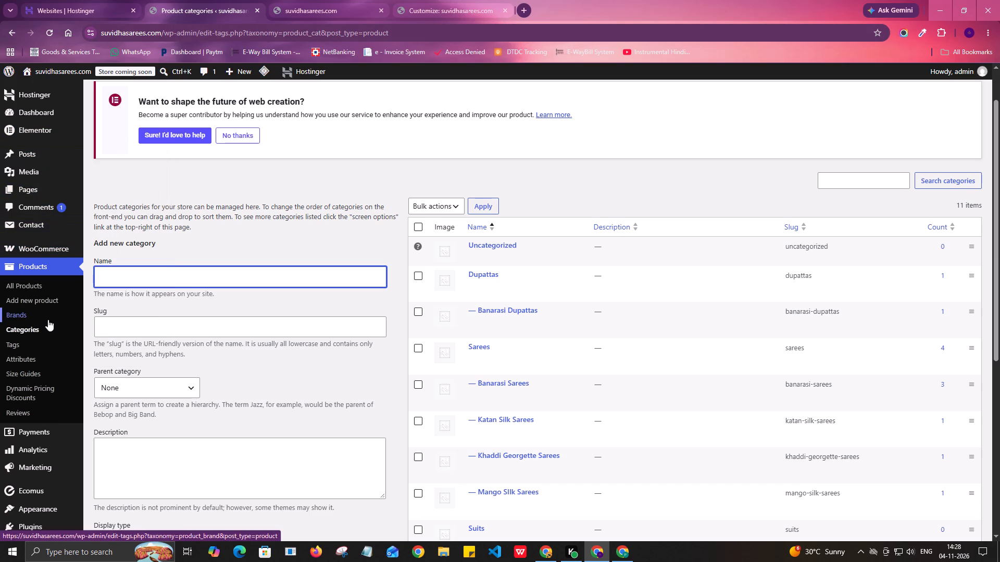
click(28, 288)
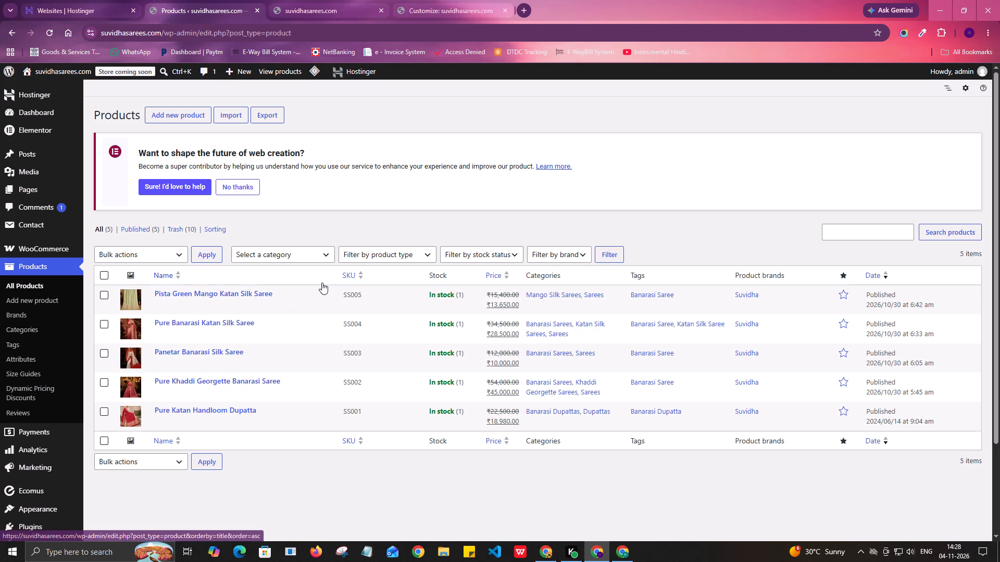
right_click(186, 114)
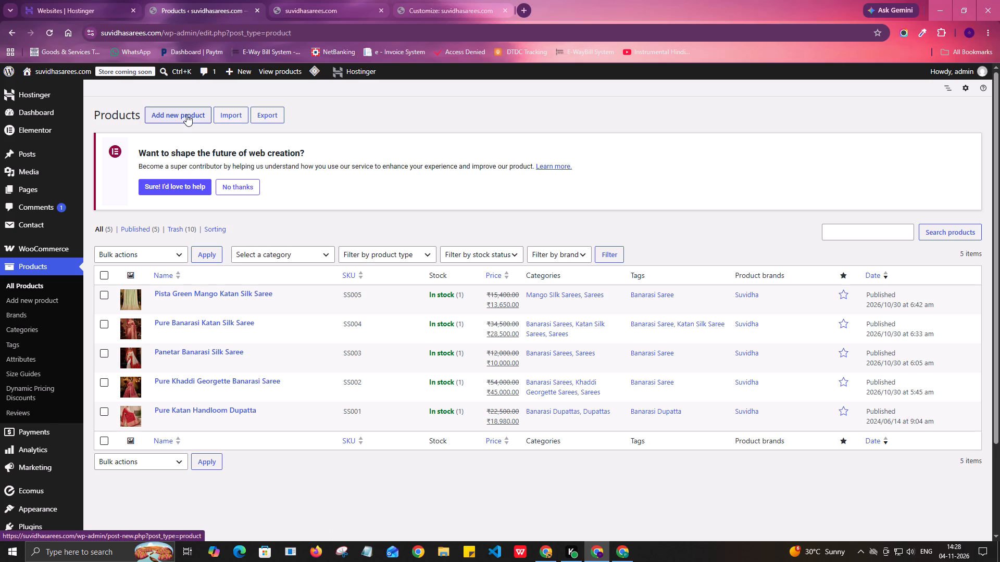
click(231, 131)
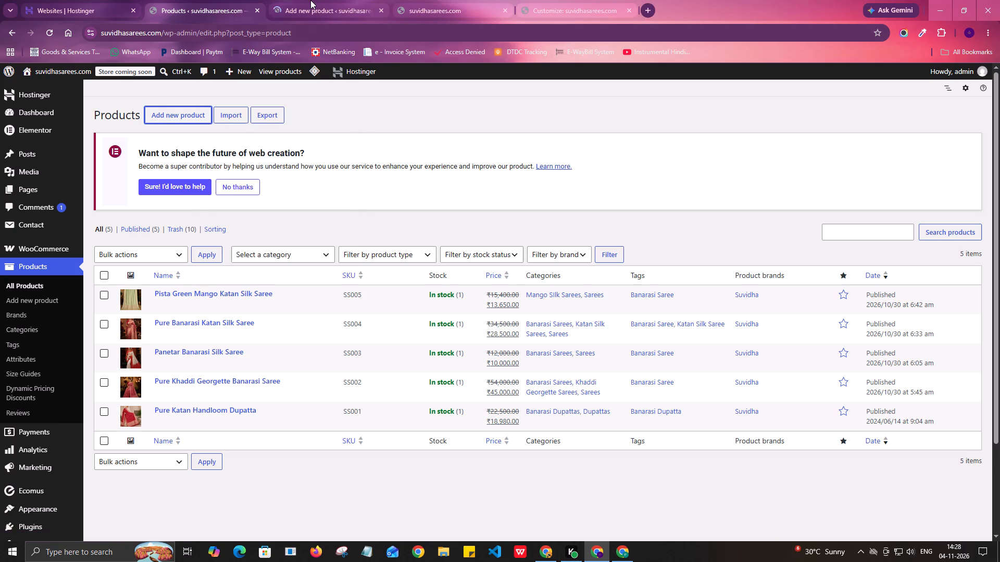
click(310, 0)
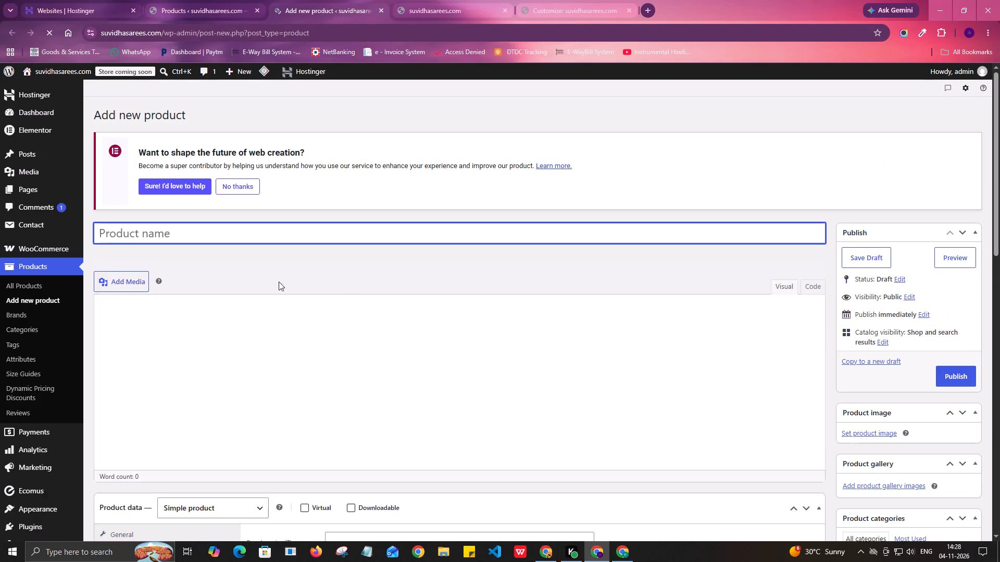
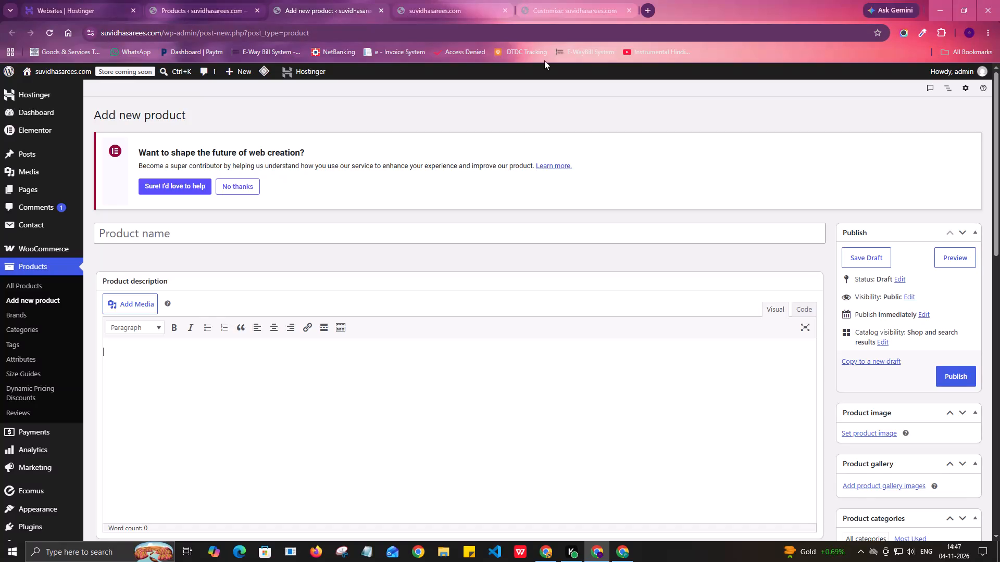
Start filling in the product name on the blank new product form.
click(415, 234)
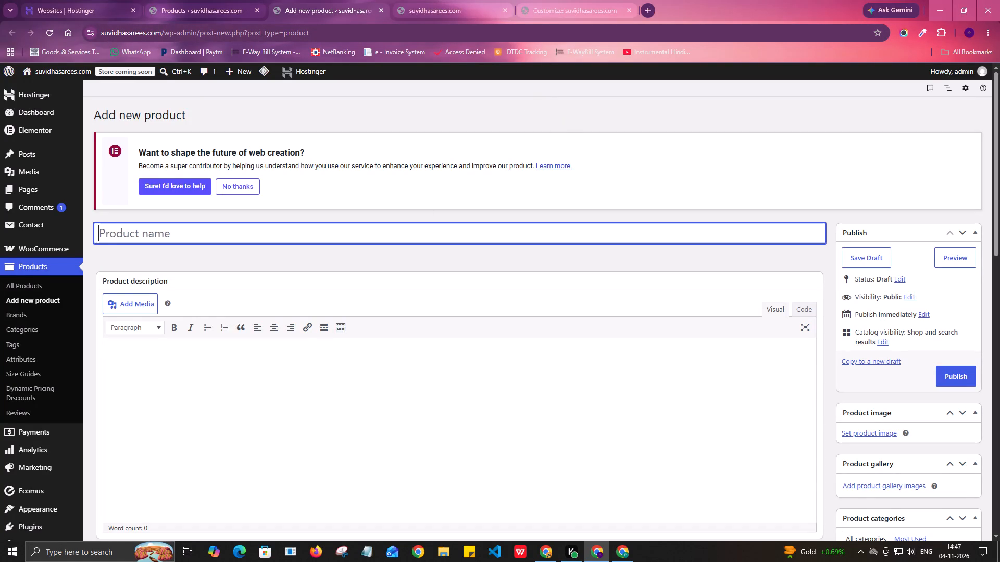
key(alt+Tab)
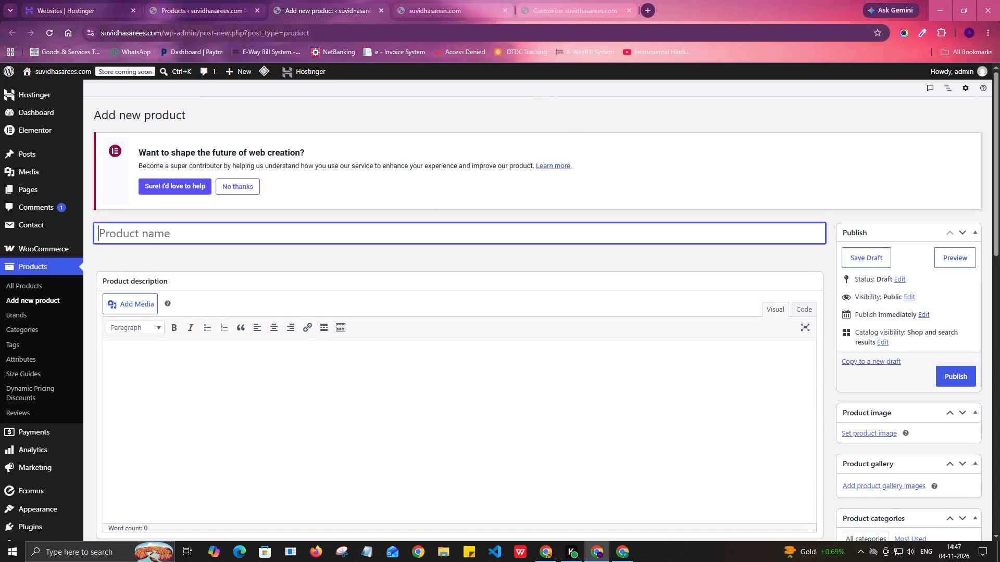
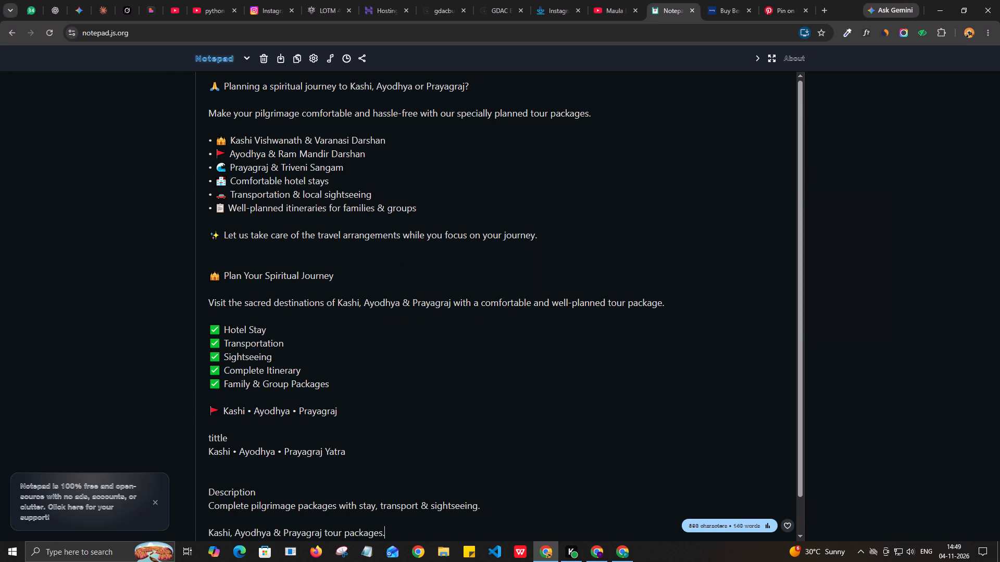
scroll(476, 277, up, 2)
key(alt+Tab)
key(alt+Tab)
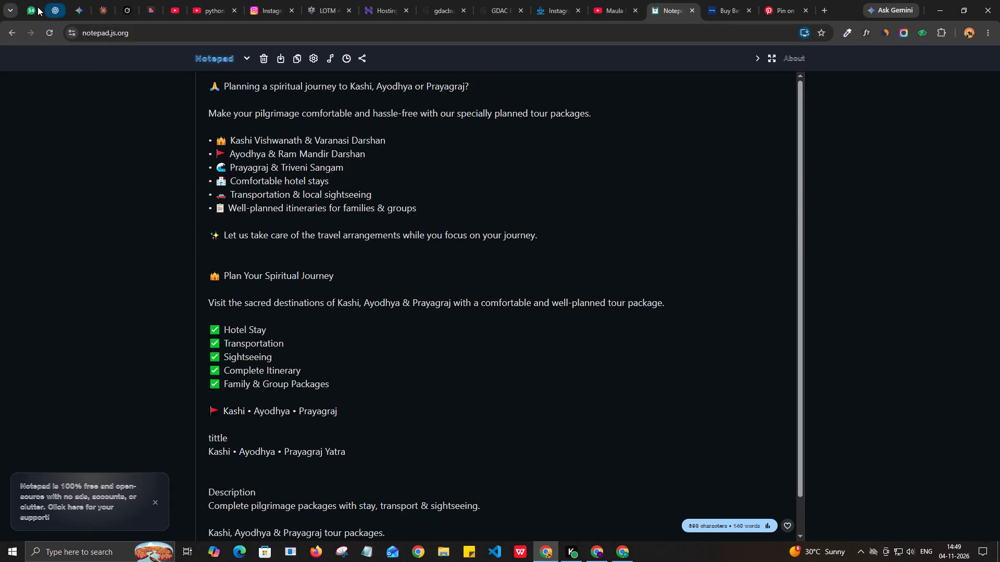